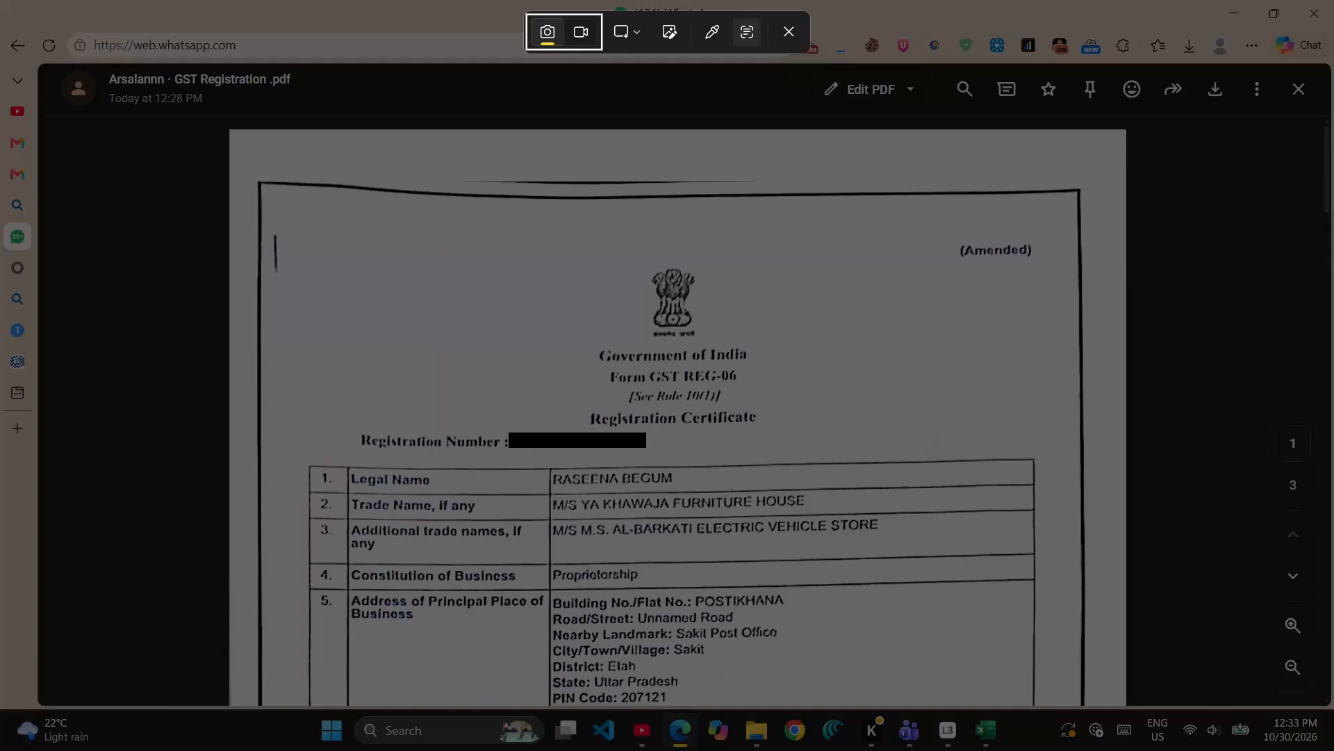
# Select the area around the registration number on the GST certificate with the text extractor.
pyautogui.click(752, 33)
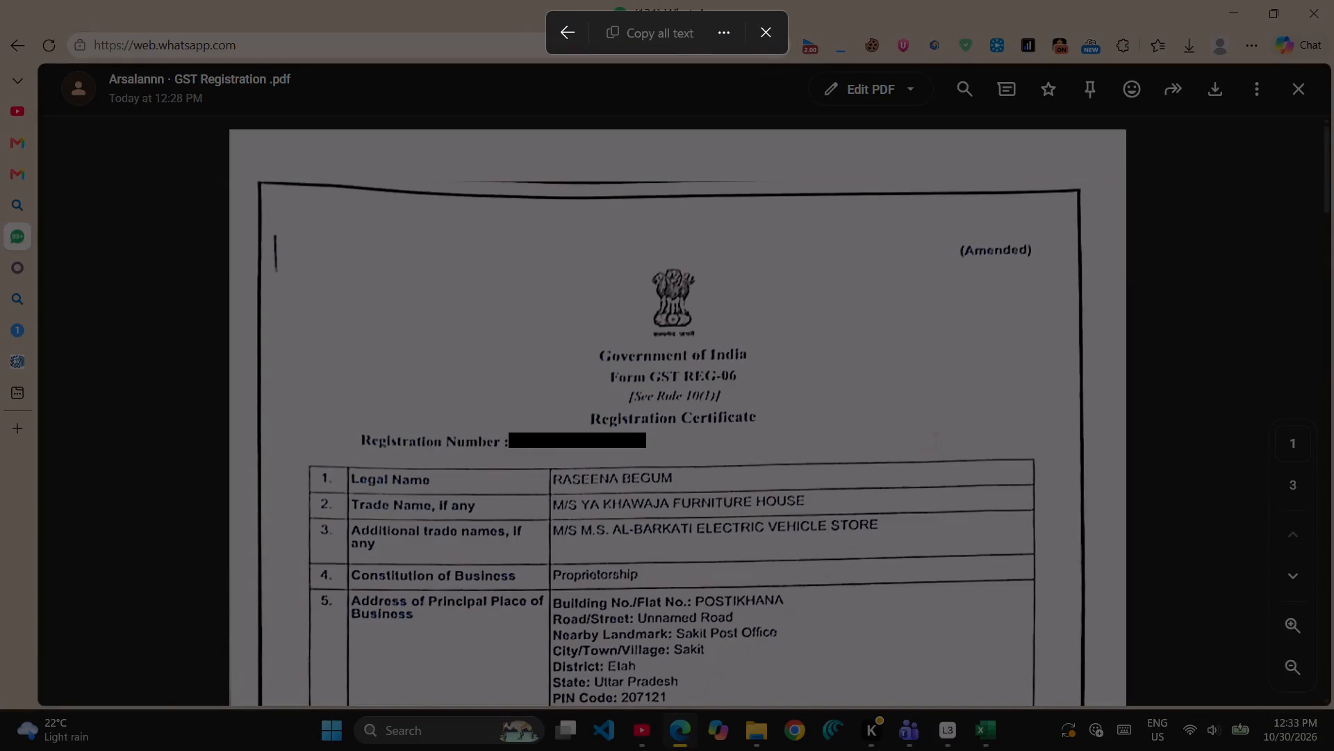
pyautogui.moveTo(499, 415); pyautogui.dragTo(679, 456)
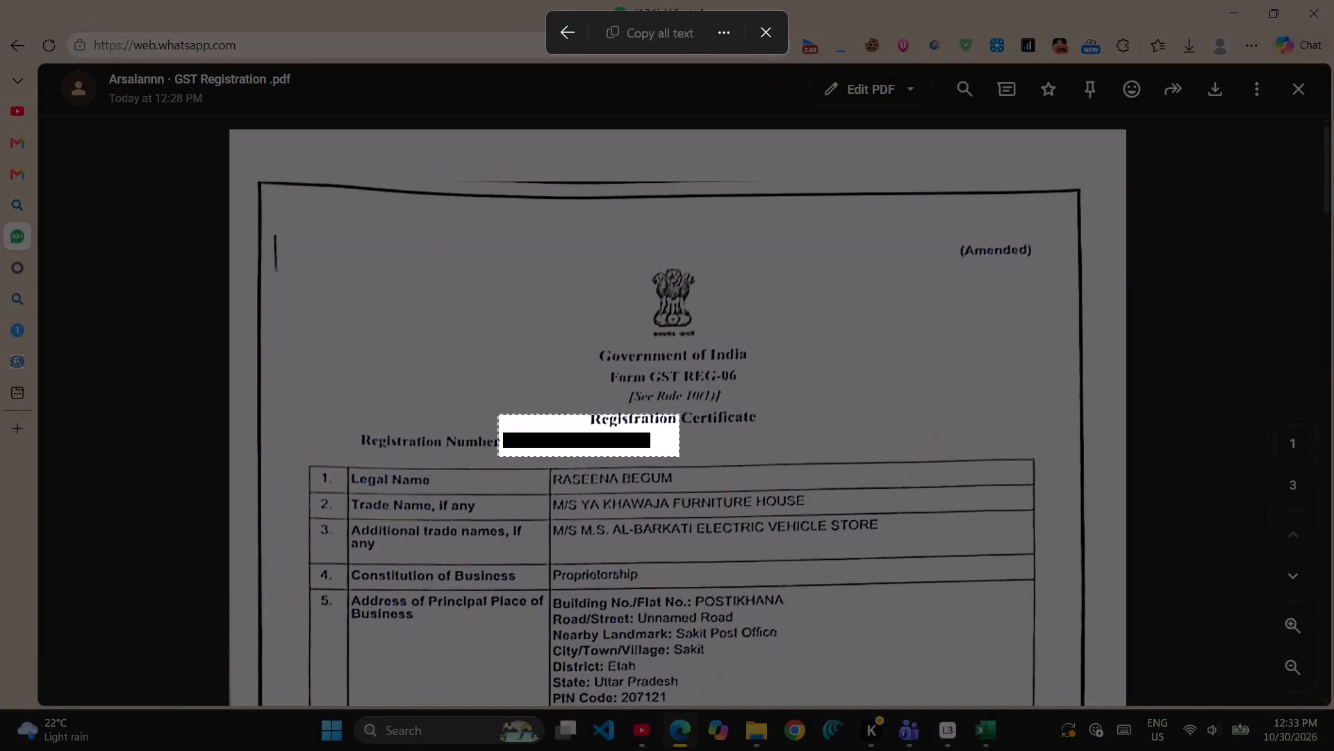
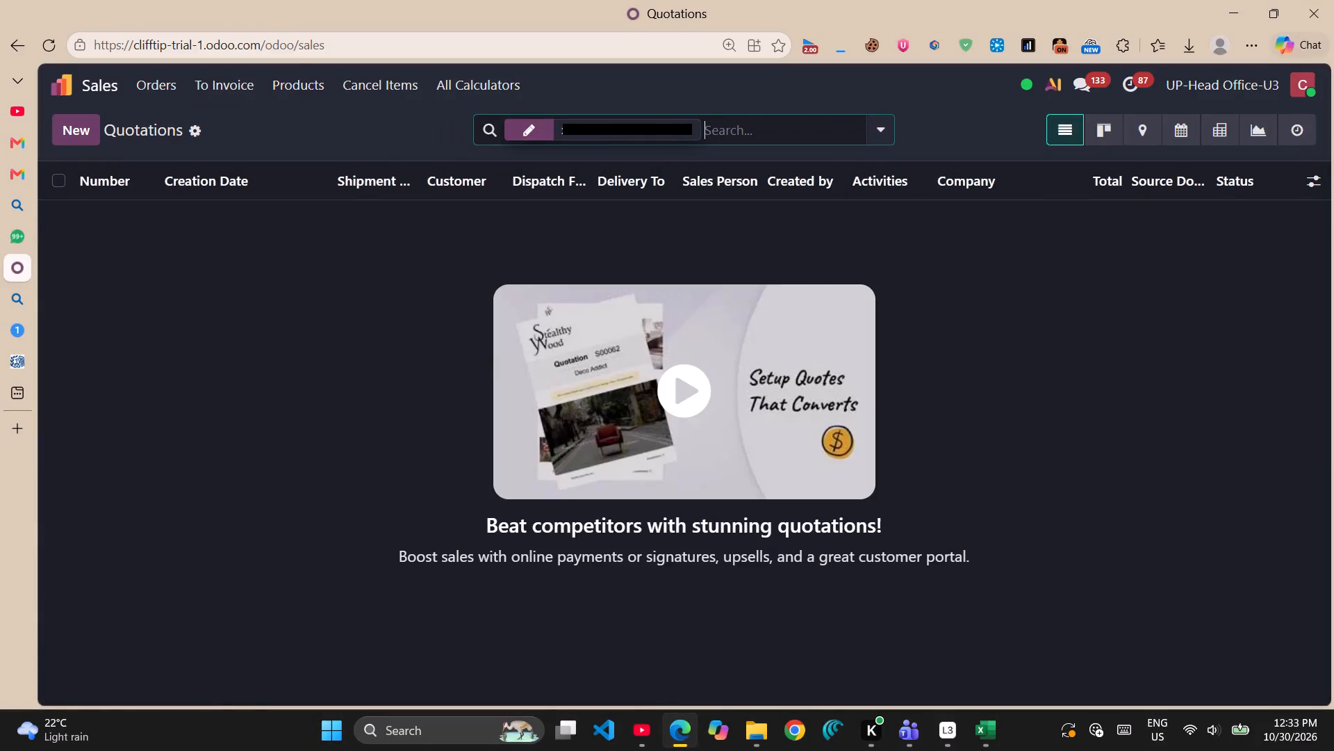
# Replace the current Quotations search filter with the copied registration number, without its stray leading character, and search by Order.
pyautogui.click(714, 130)
pyautogui.click(684, 131)
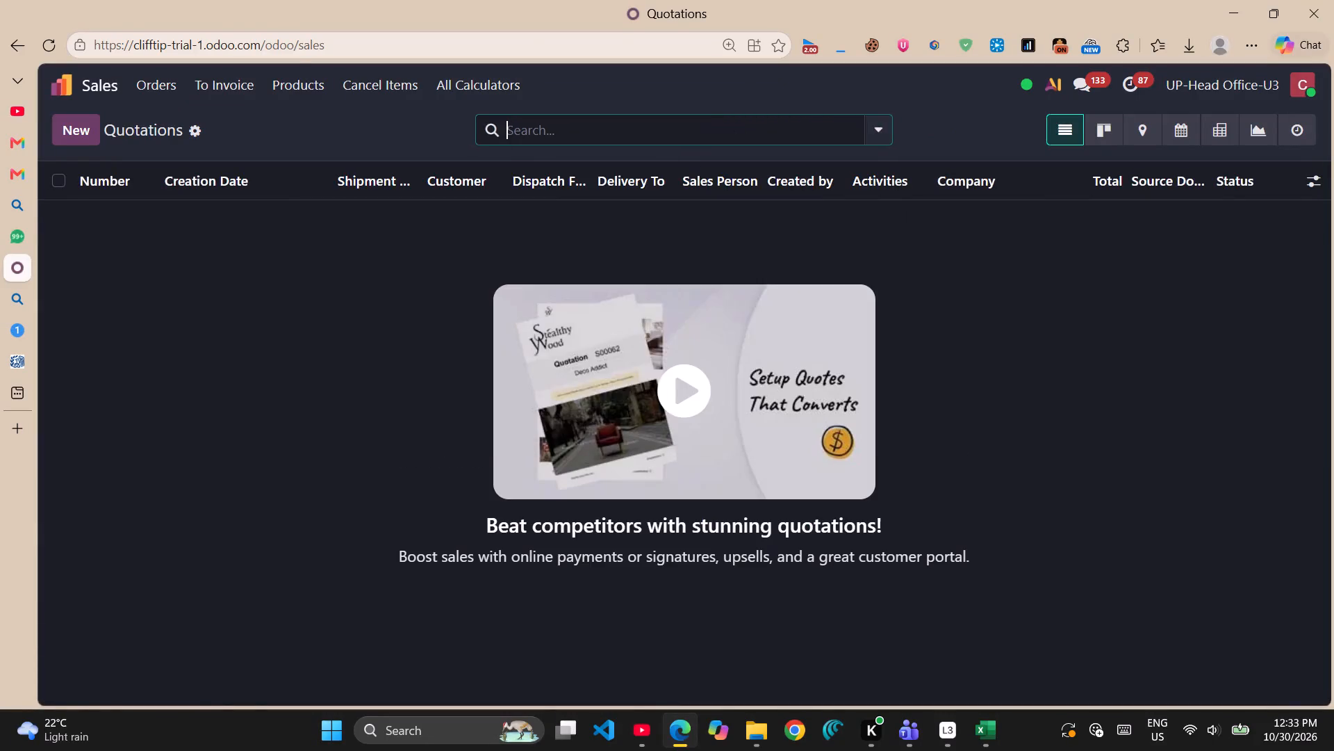
pyautogui.hotkey('ctrl', 'v')
pyautogui.click(481, 128)
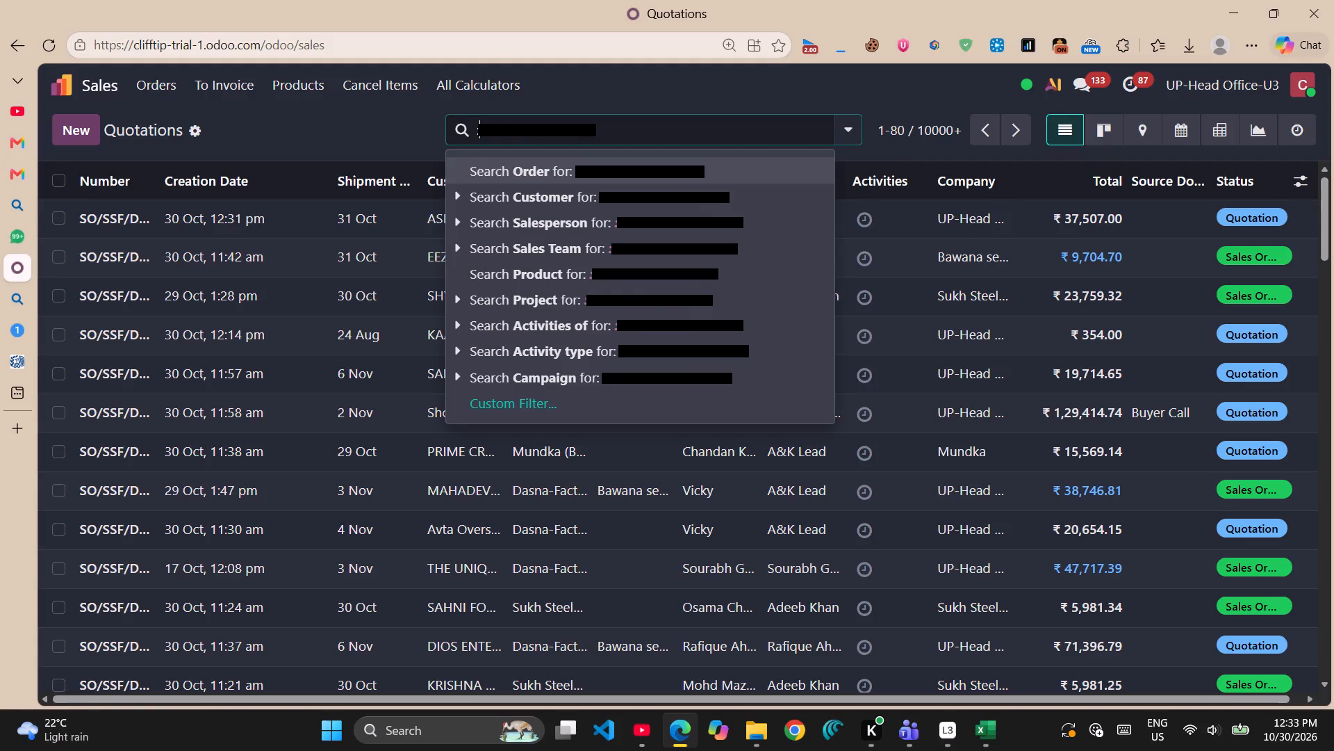
pyautogui.press('BackSpace')
pyautogui.press('Return')
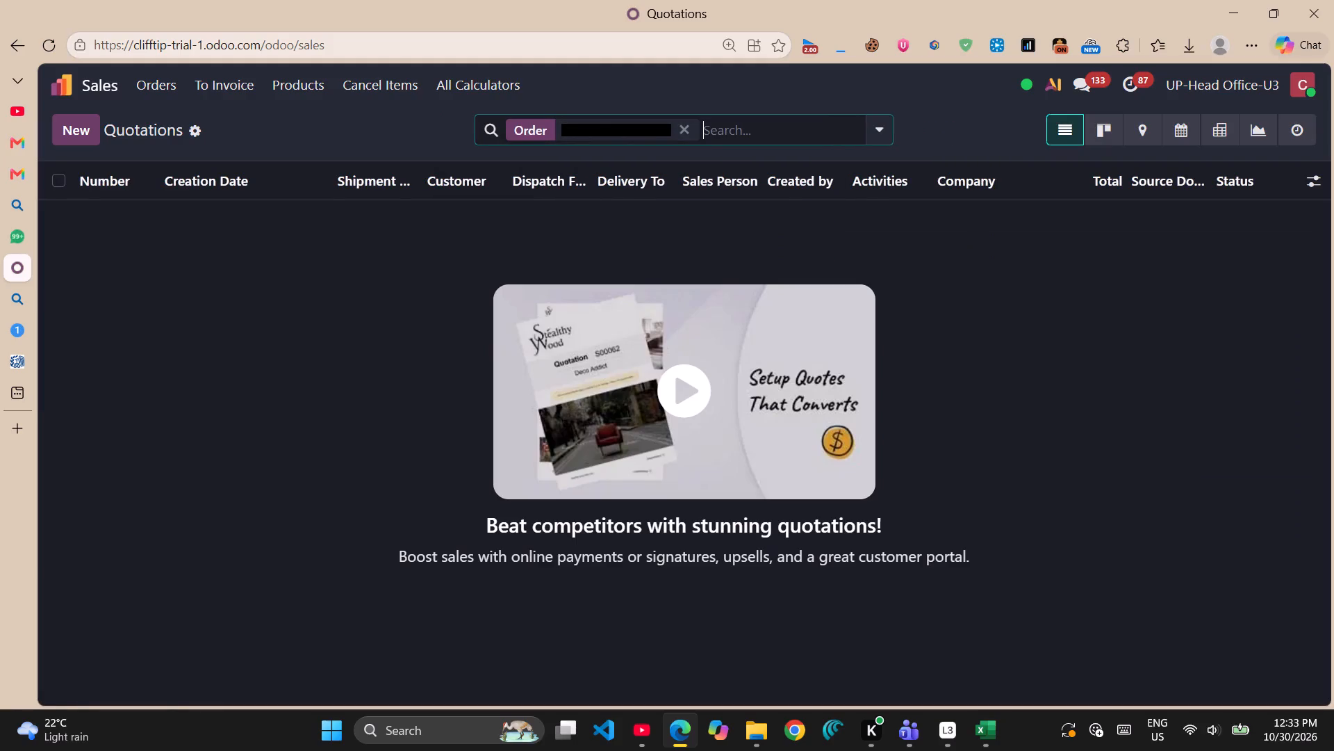
# Search Contacts by name for the copied customer identifier without its leading character, and open the M/S YA KHAWAJA FURNITURE HOUSE record.
pyautogui.click(81, 88)
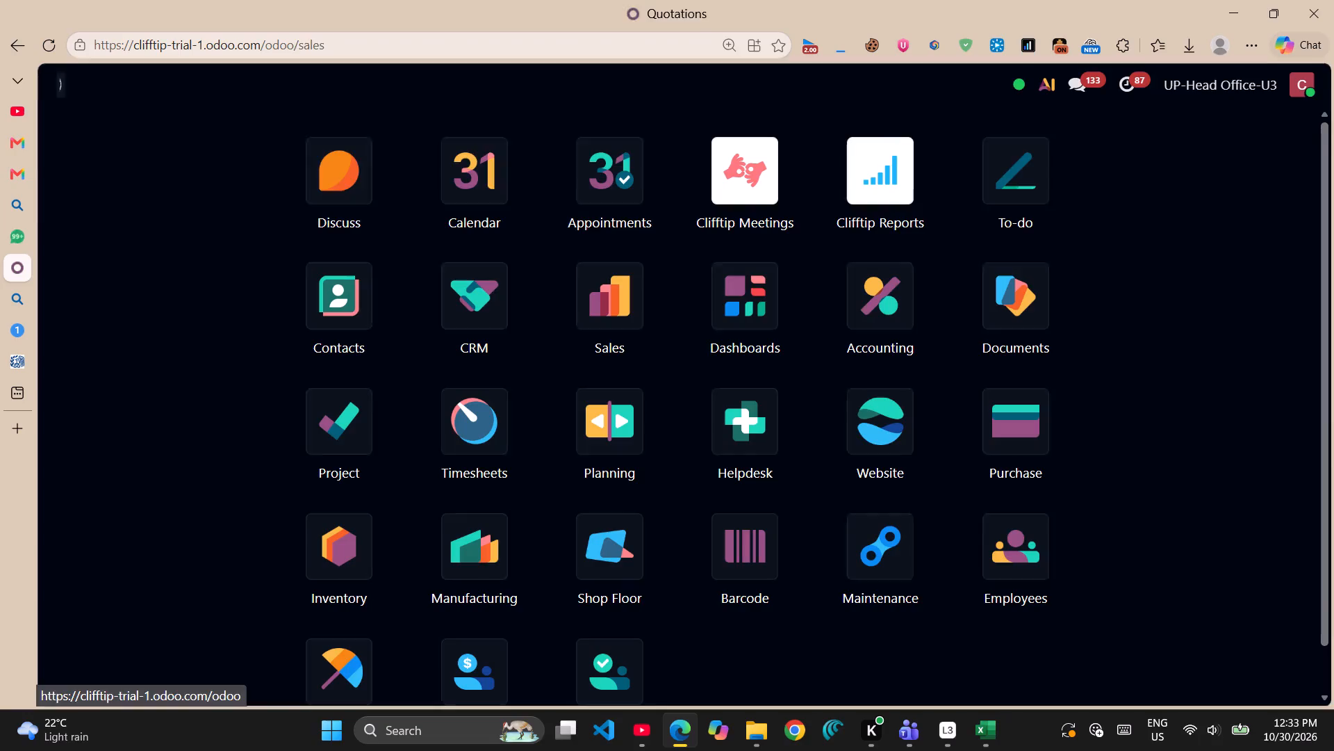
pyautogui.click(342, 298)
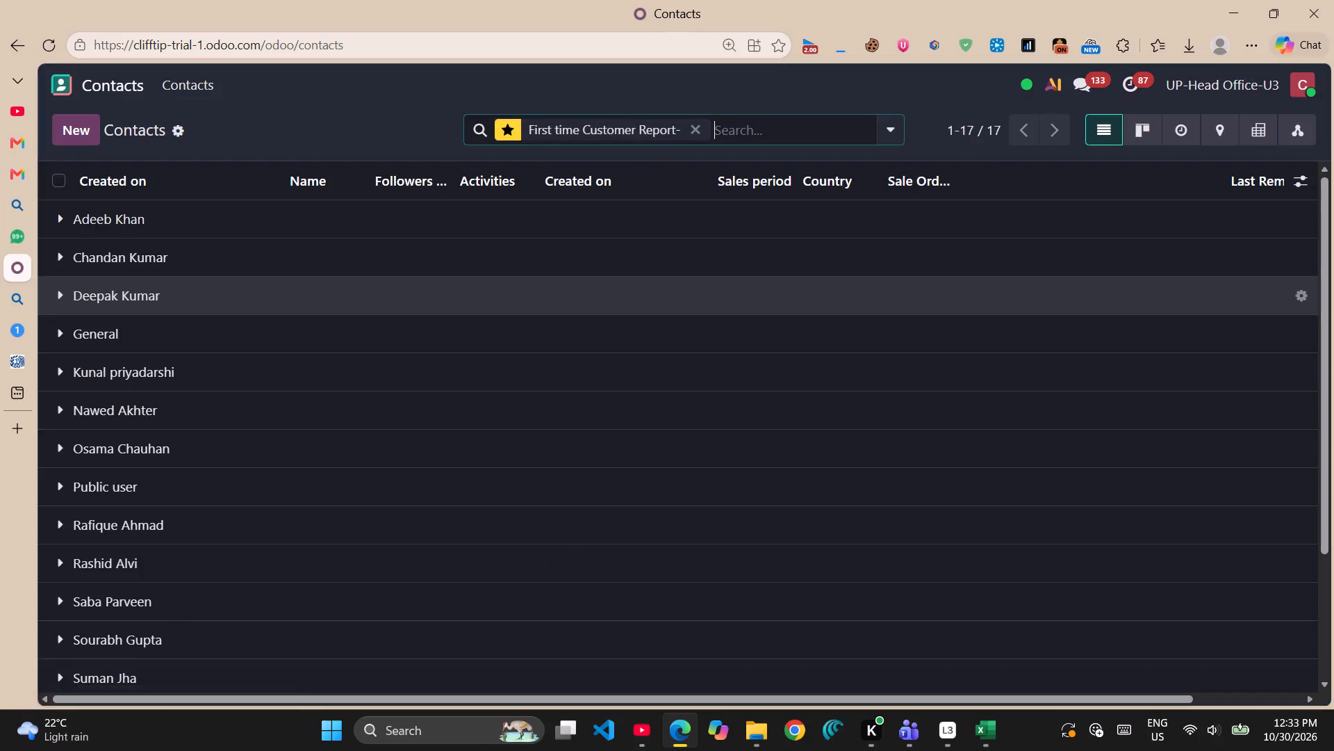
pyautogui.click(698, 129)
pyautogui.hotkey('ctrl', 'v')
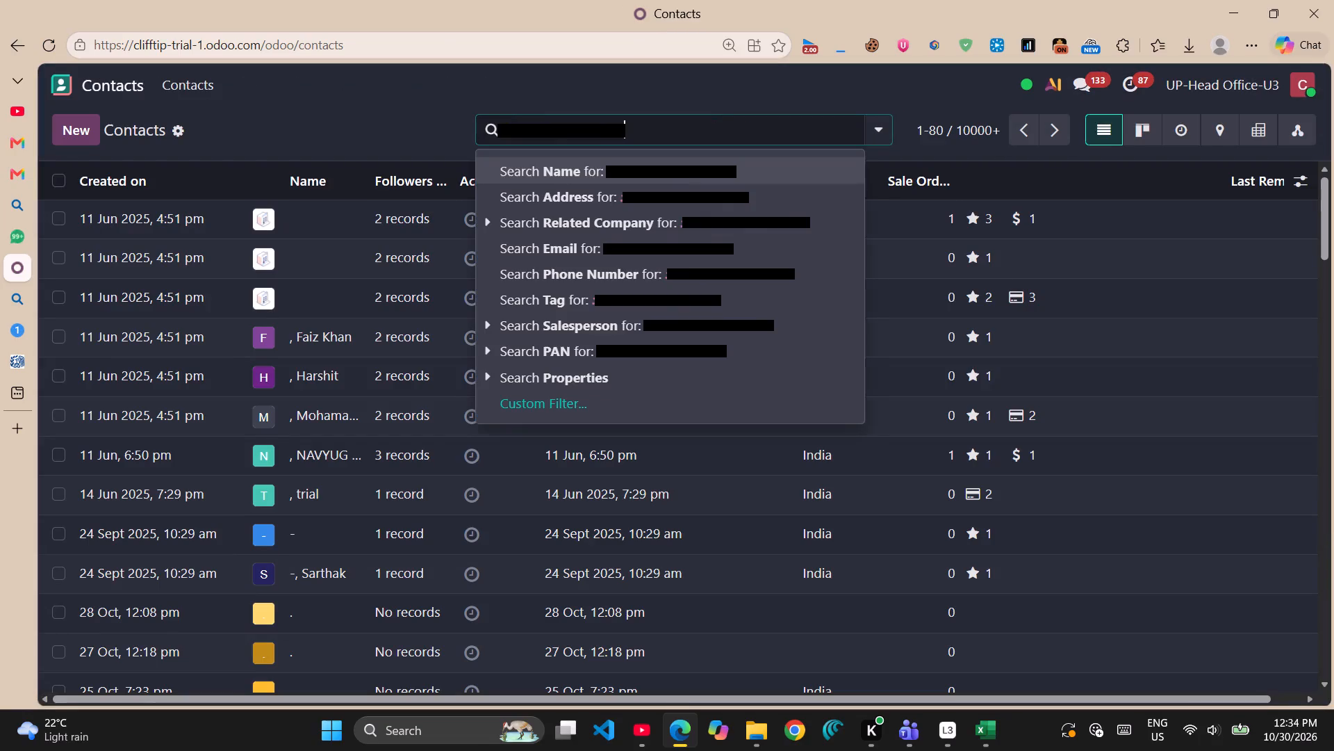
pyautogui.click(510, 129)
pyautogui.press('BackSpace')
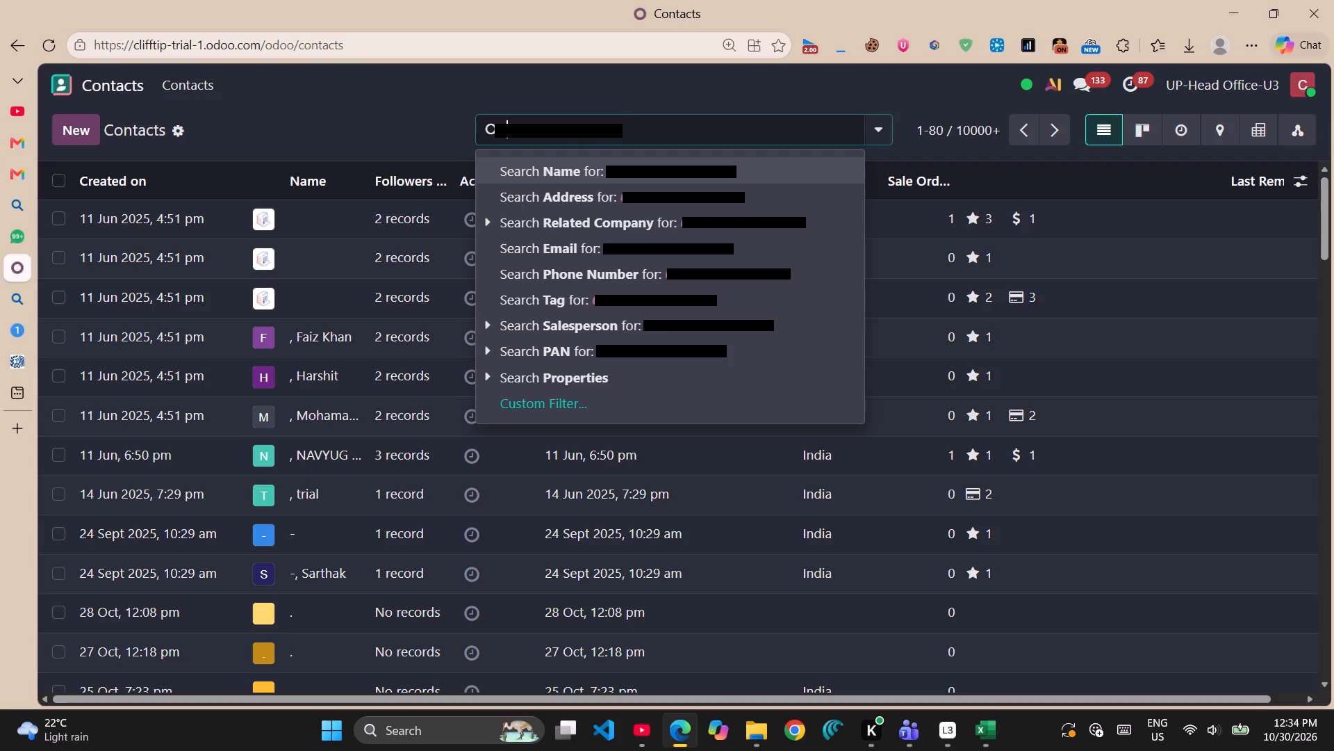
pyautogui.press('Return')
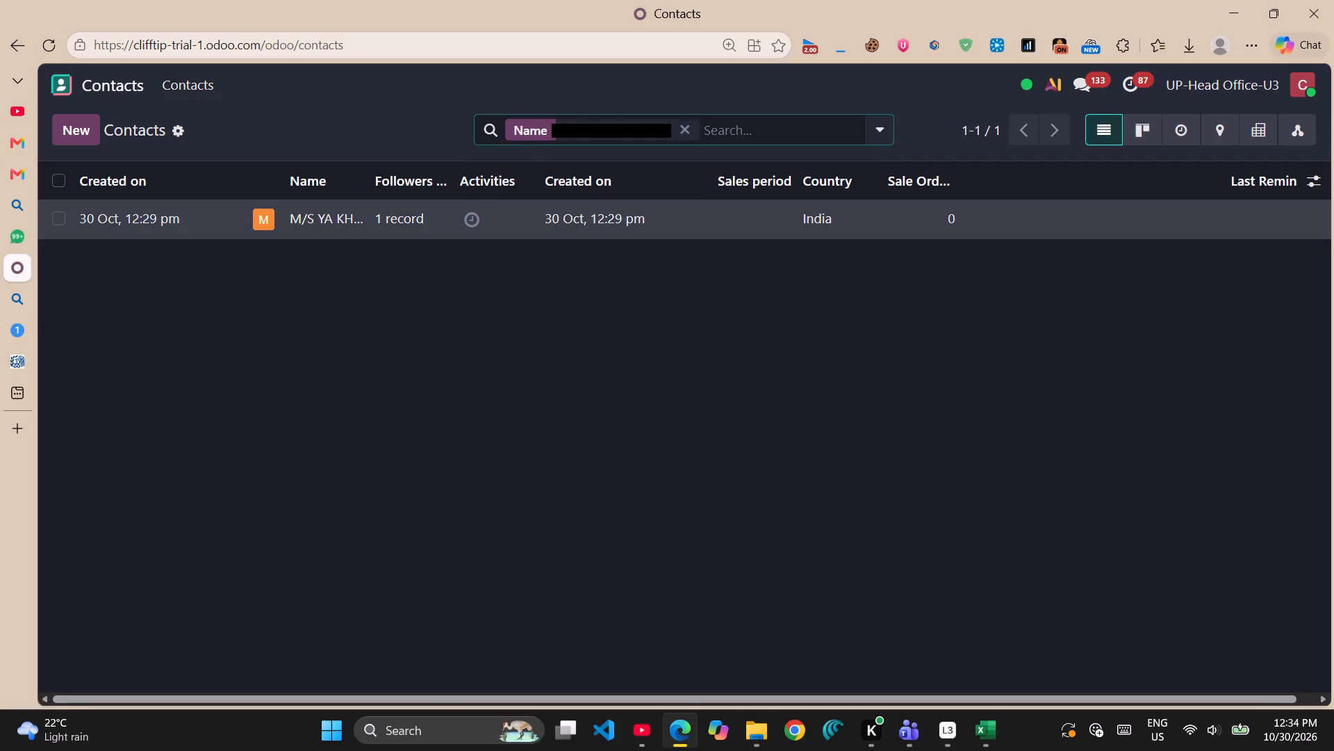
pyautogui.click(393, 211)
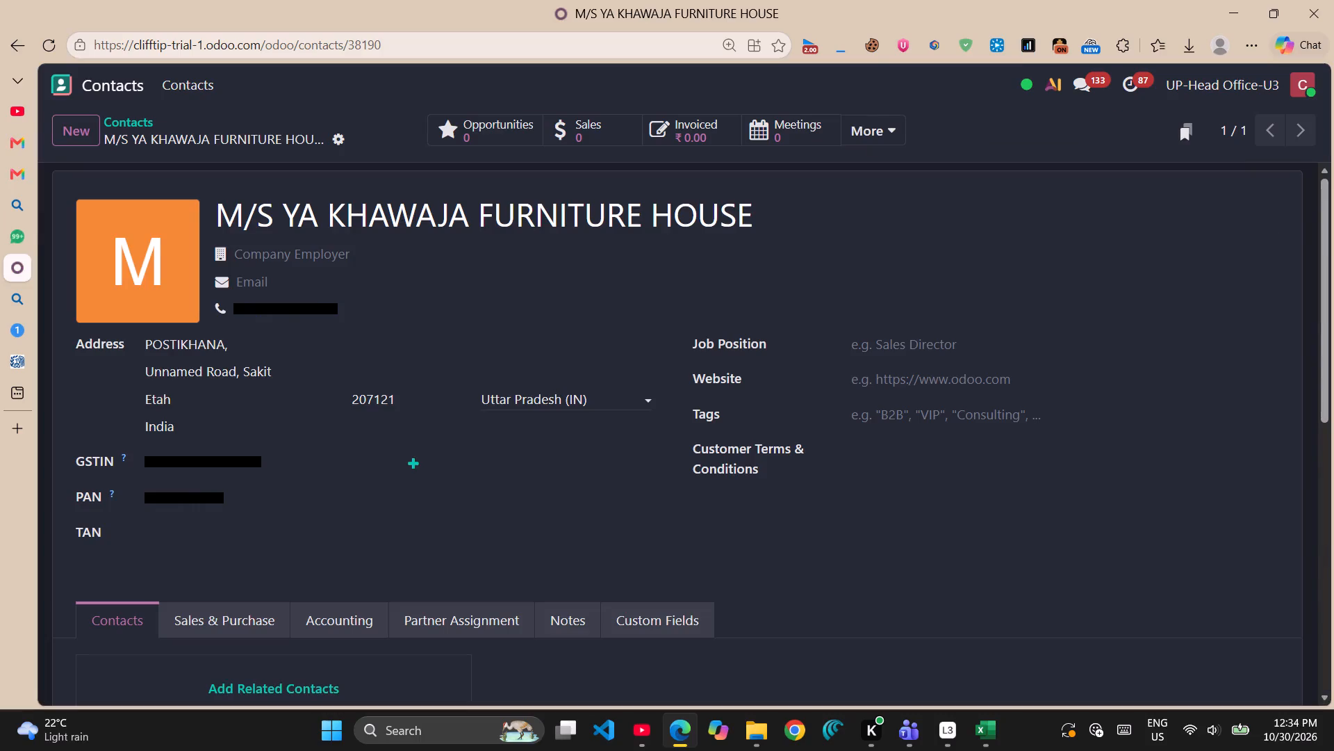
# Review the contact's Sales & Purchase details and the actions available for the record.
pyautogui.scroll(-3, 579, 393)
pyautogui.click(218, 359)
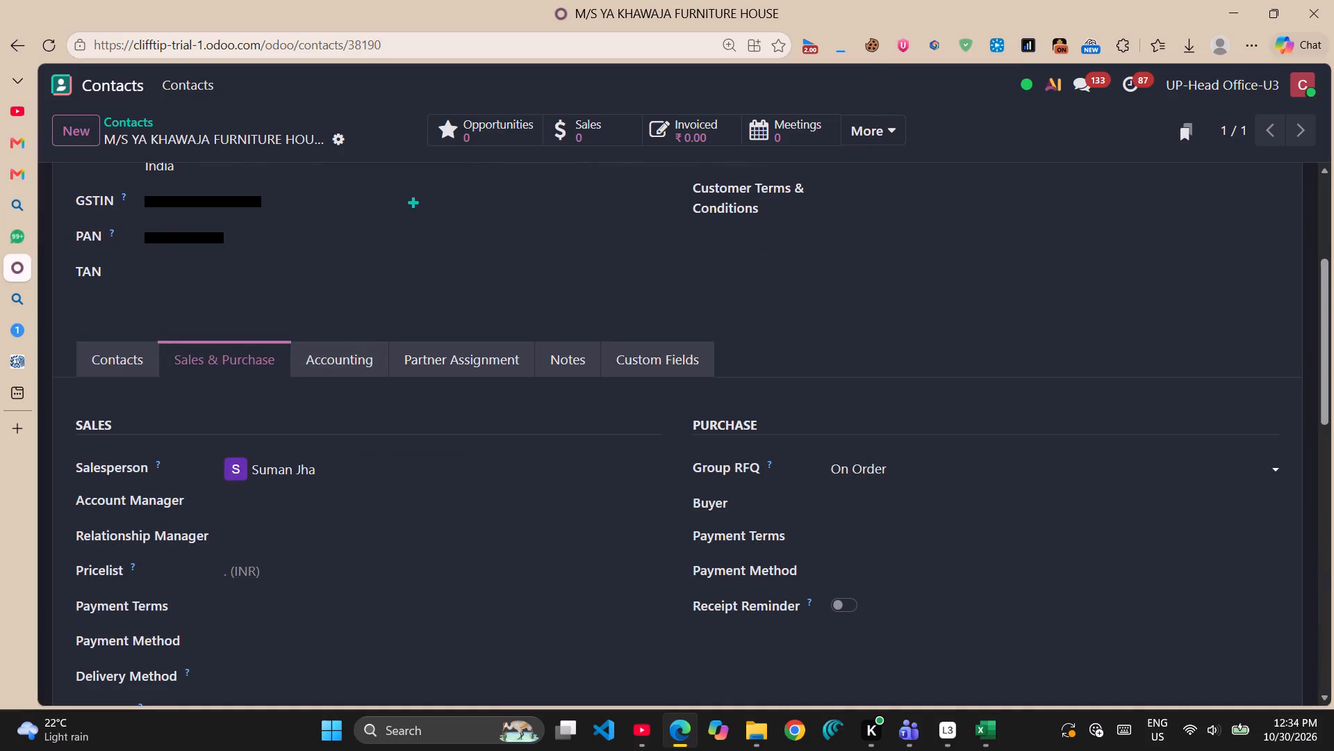
pyautogui.scroll(7, 766, 287)
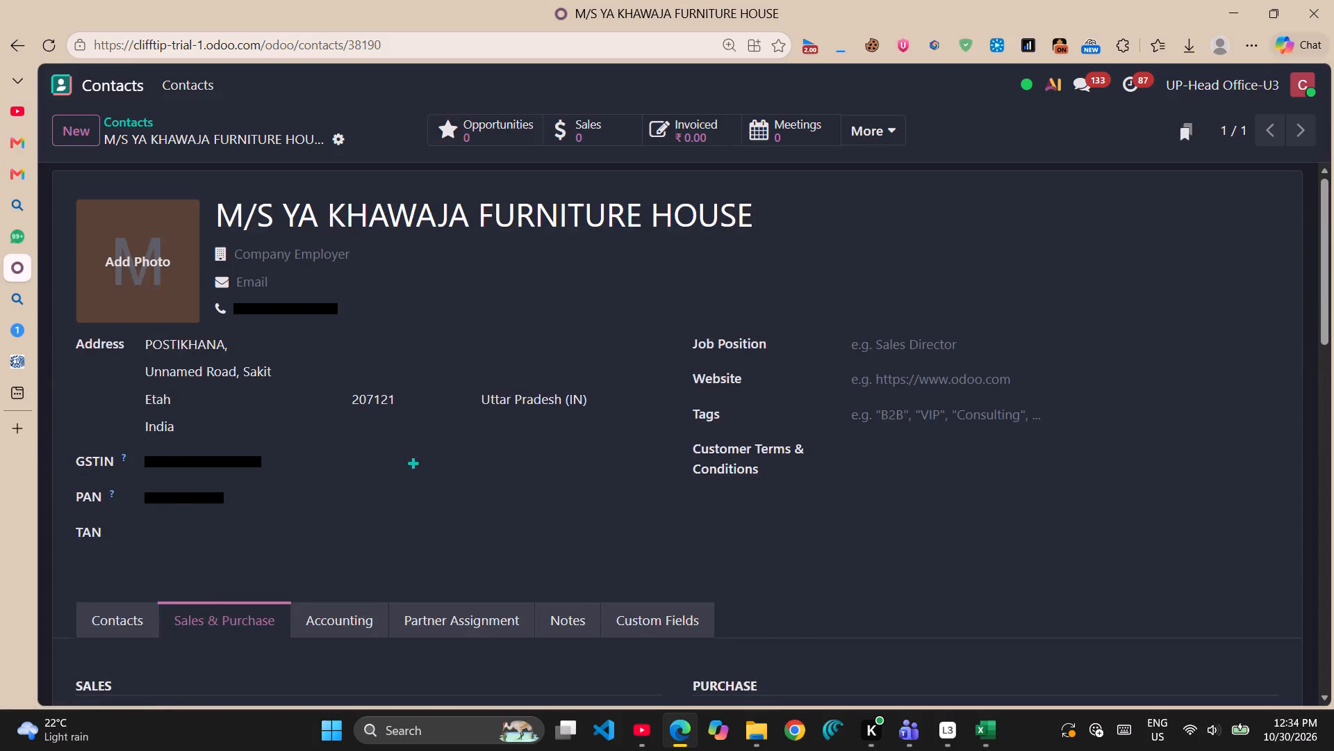
pyautogui.click(334, 142)
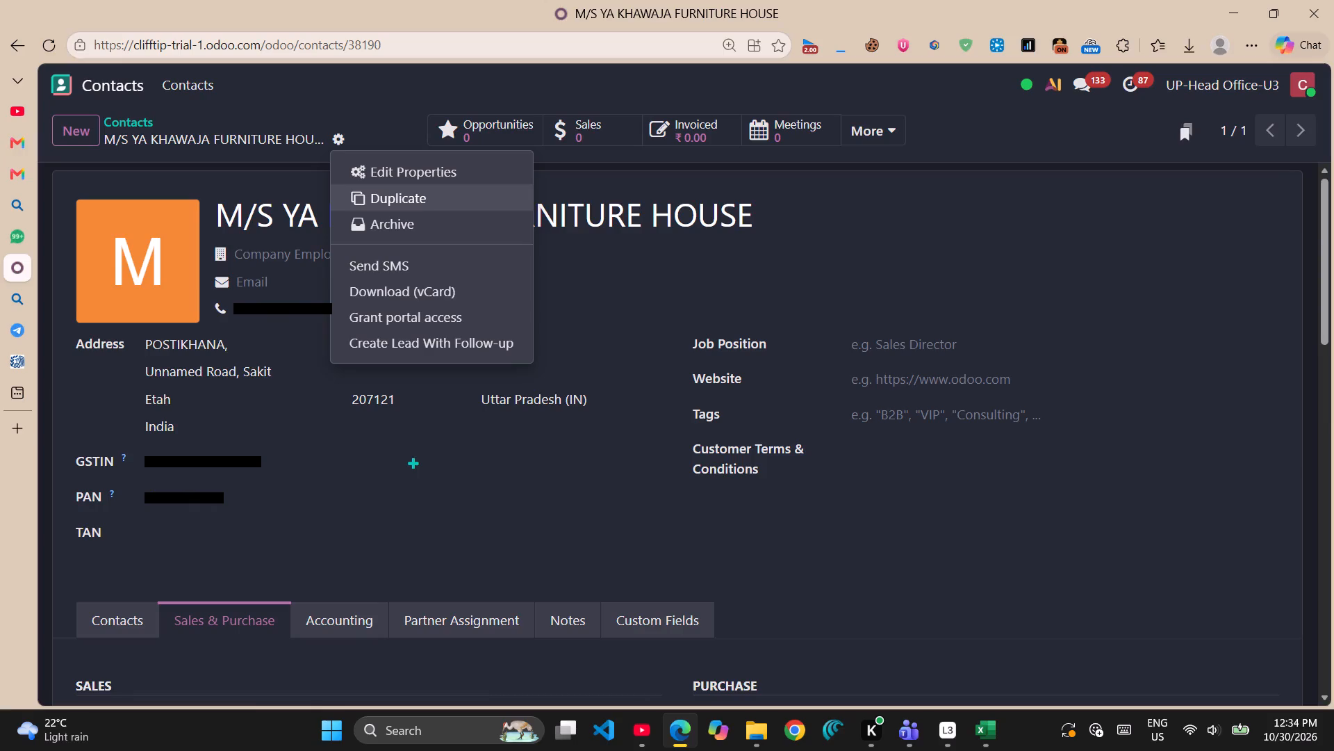
pyautogui.click(754, 245)
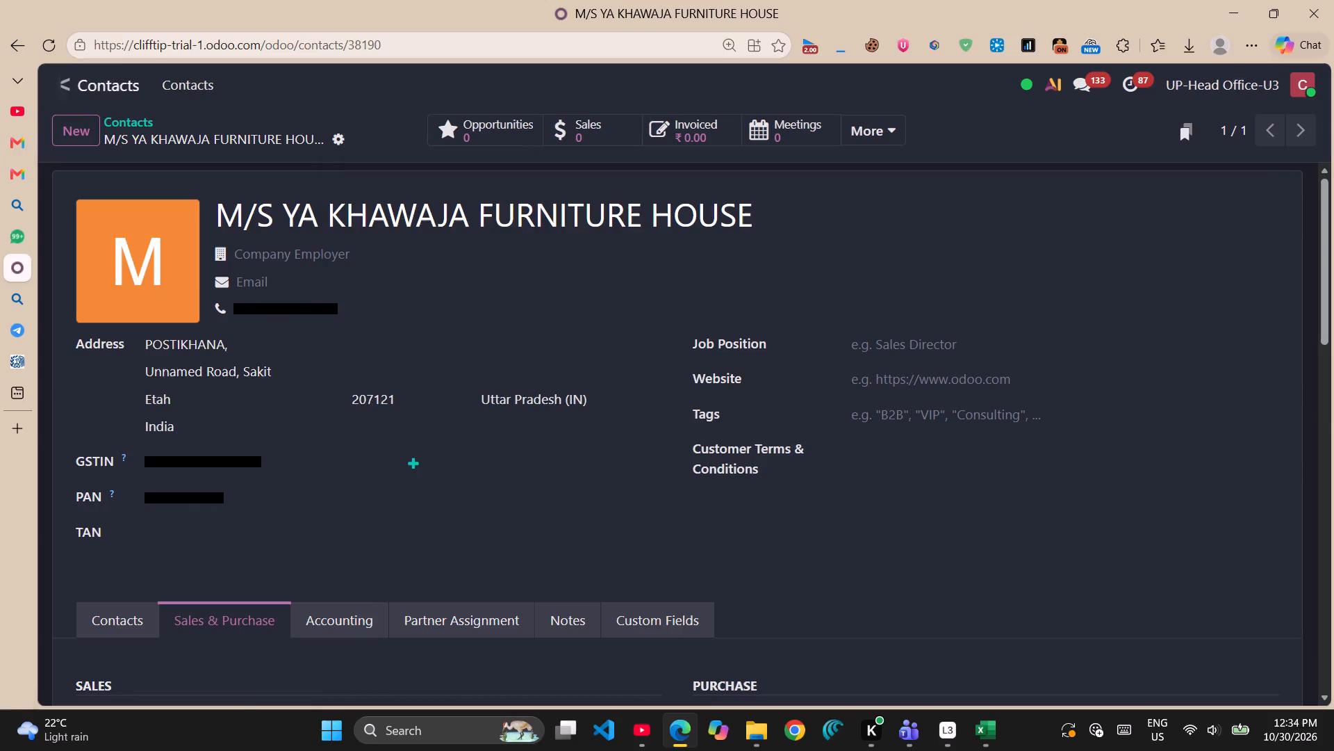
# Create a new sales quotation with M/S YA KHAWAJA FURNITURE HOUSE as the customer.
pyautogui.click(74, 82)
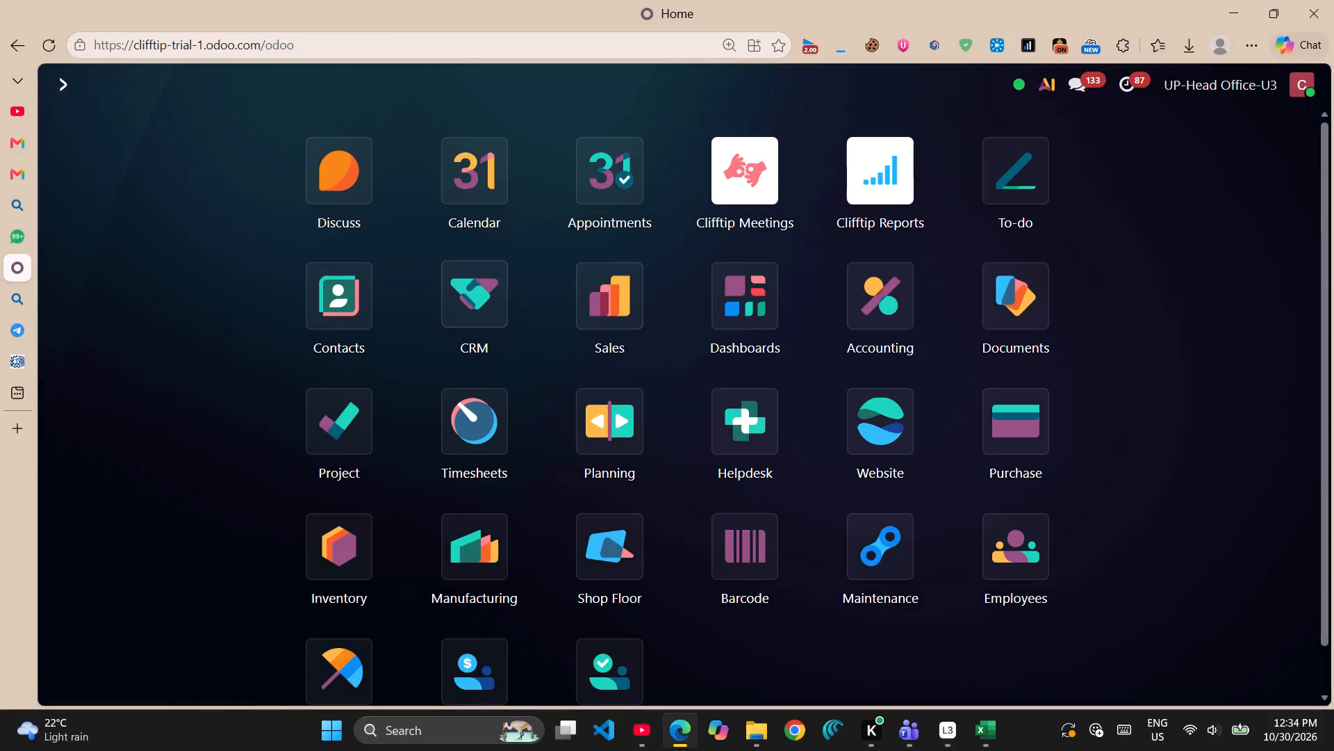
pyautogui.click(584, 293)
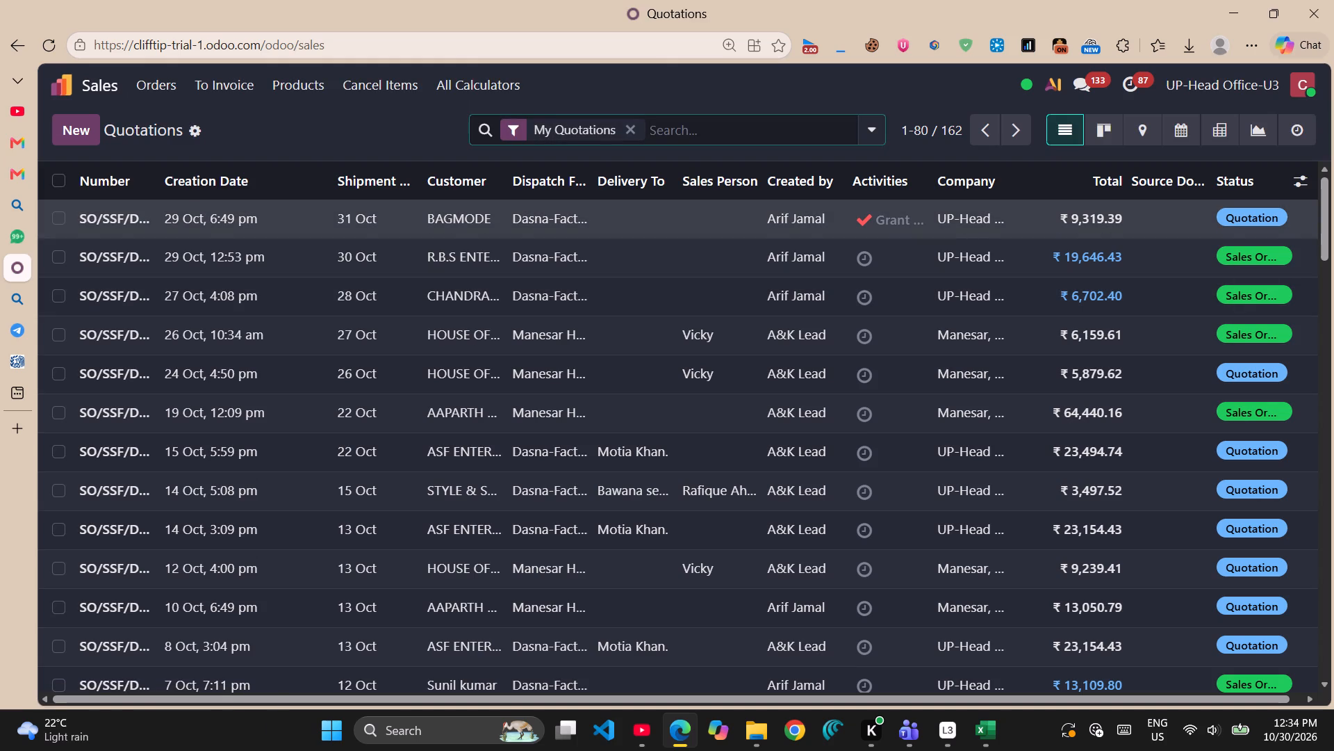
pyautogui.click(629, 127)
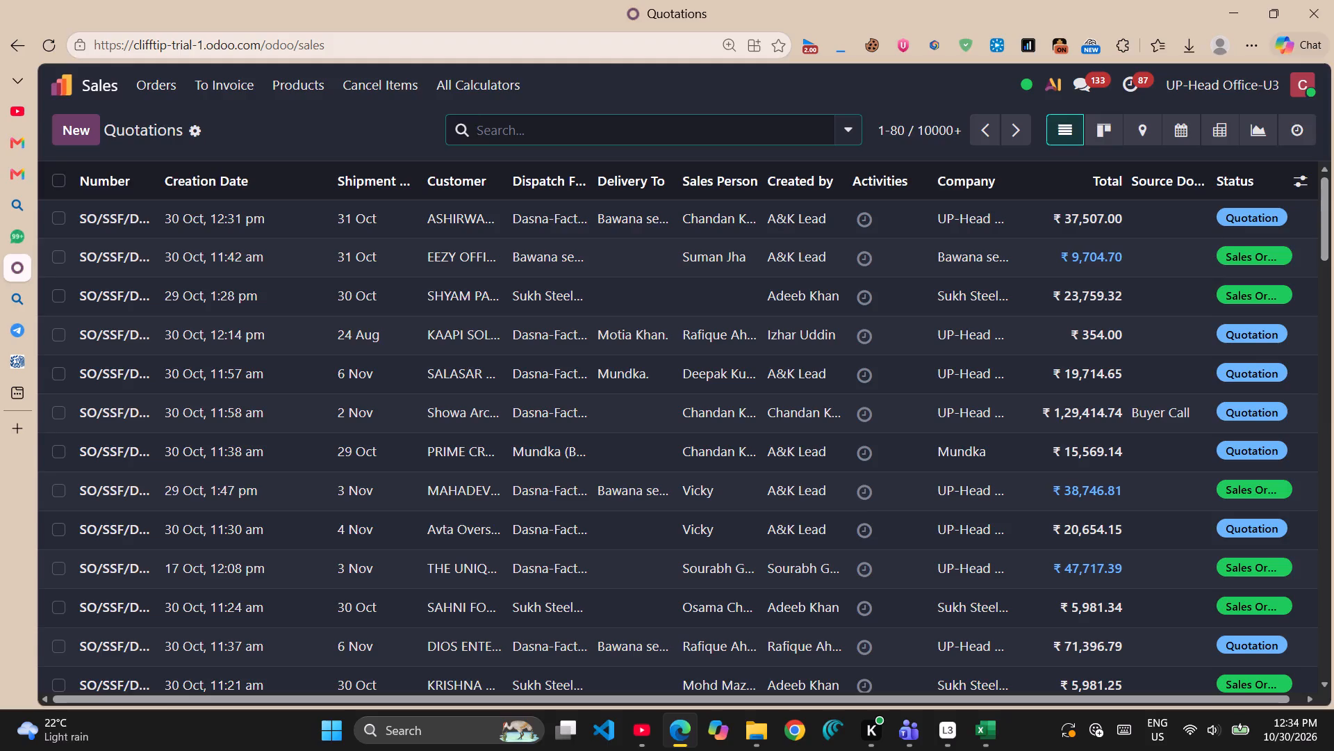
pyautogui.click(76, 138)
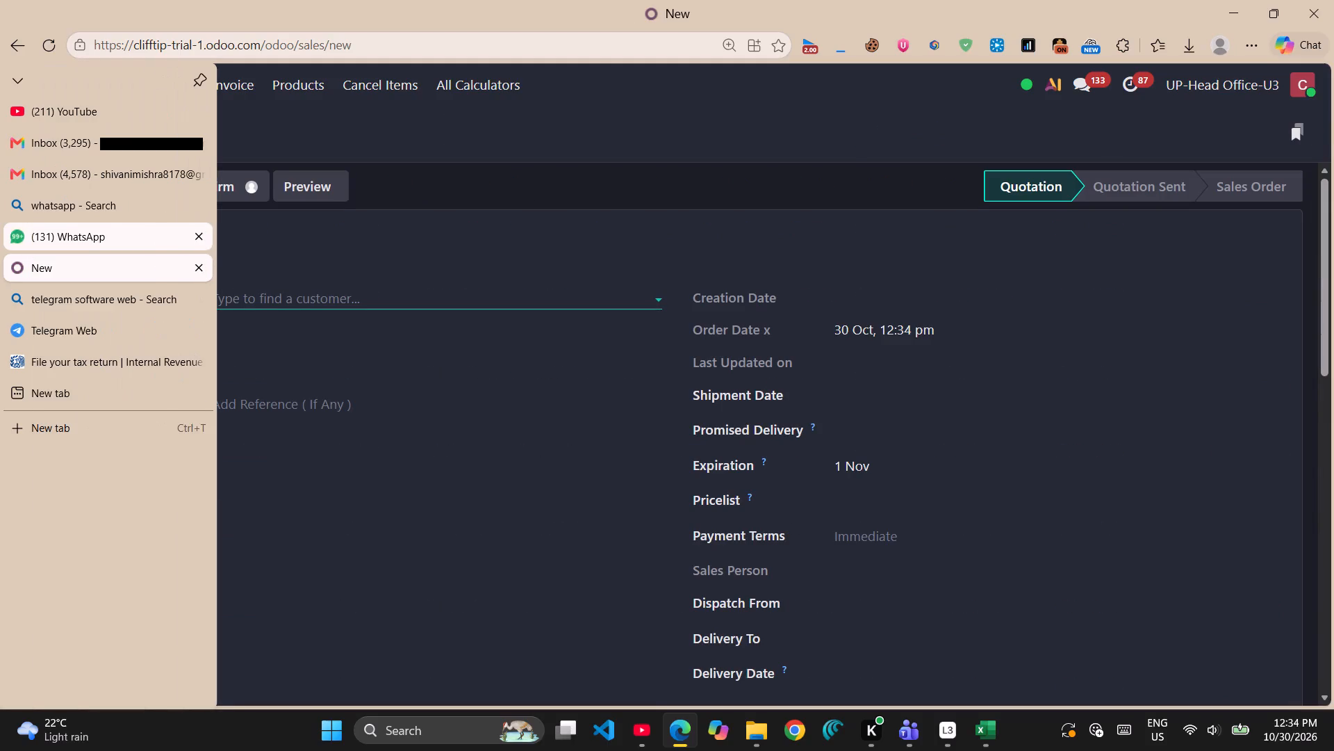
pyautogui.click(243, 286)
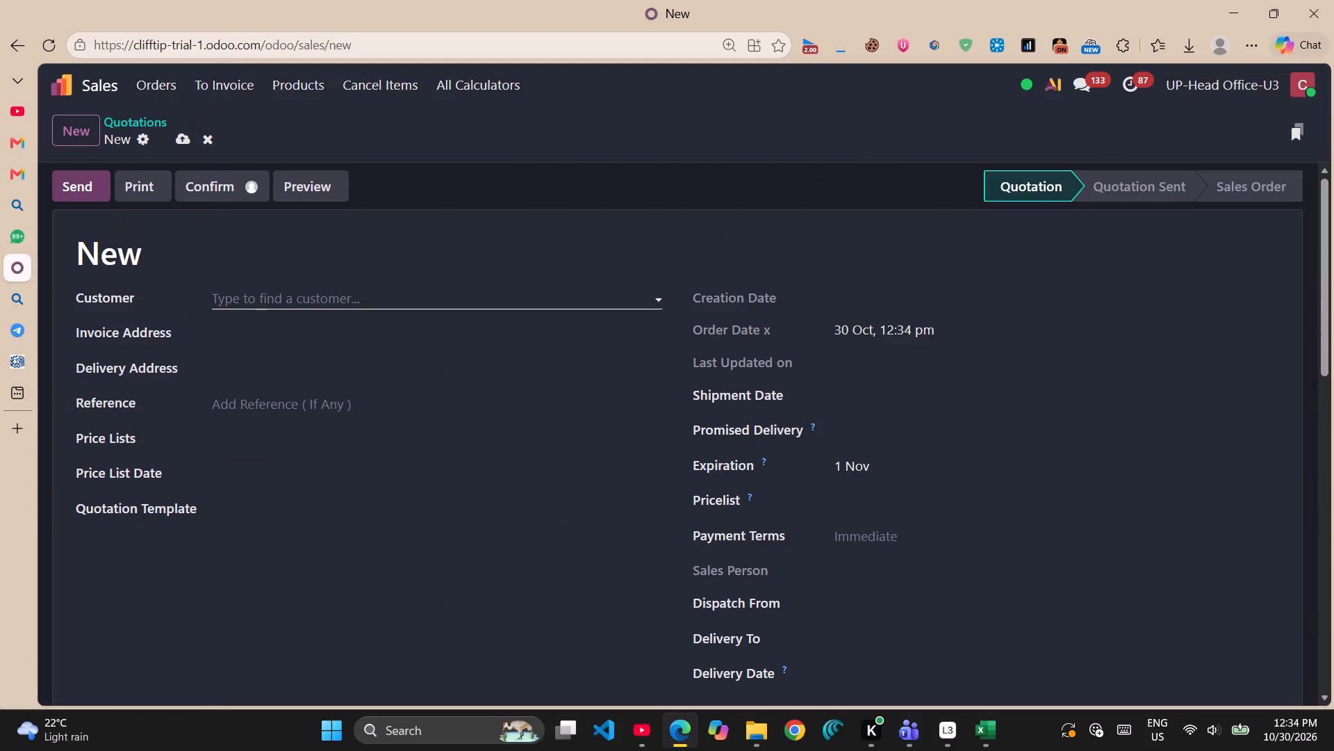
pyautogui.hotkey('ctrl', 'v')
pyautogui.click(240, 298)
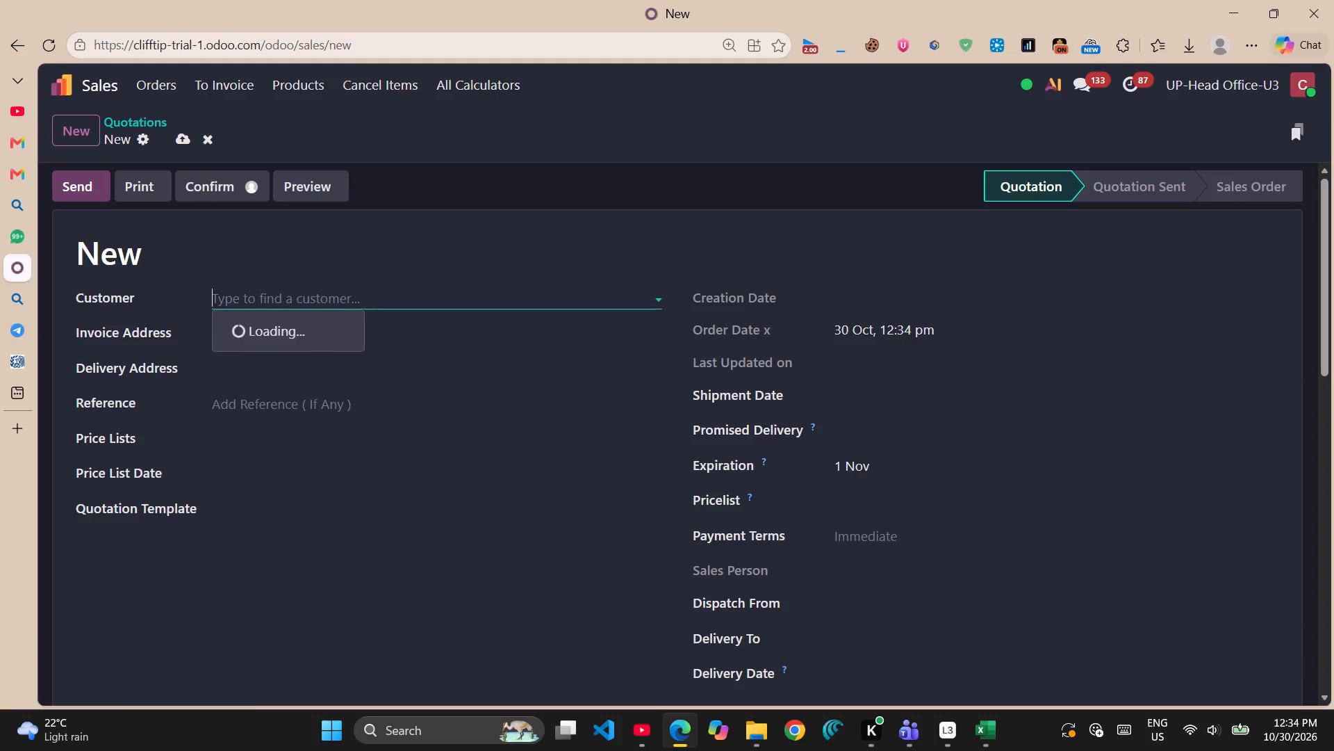
pyautogui.hotkey('ctrl', 'v')
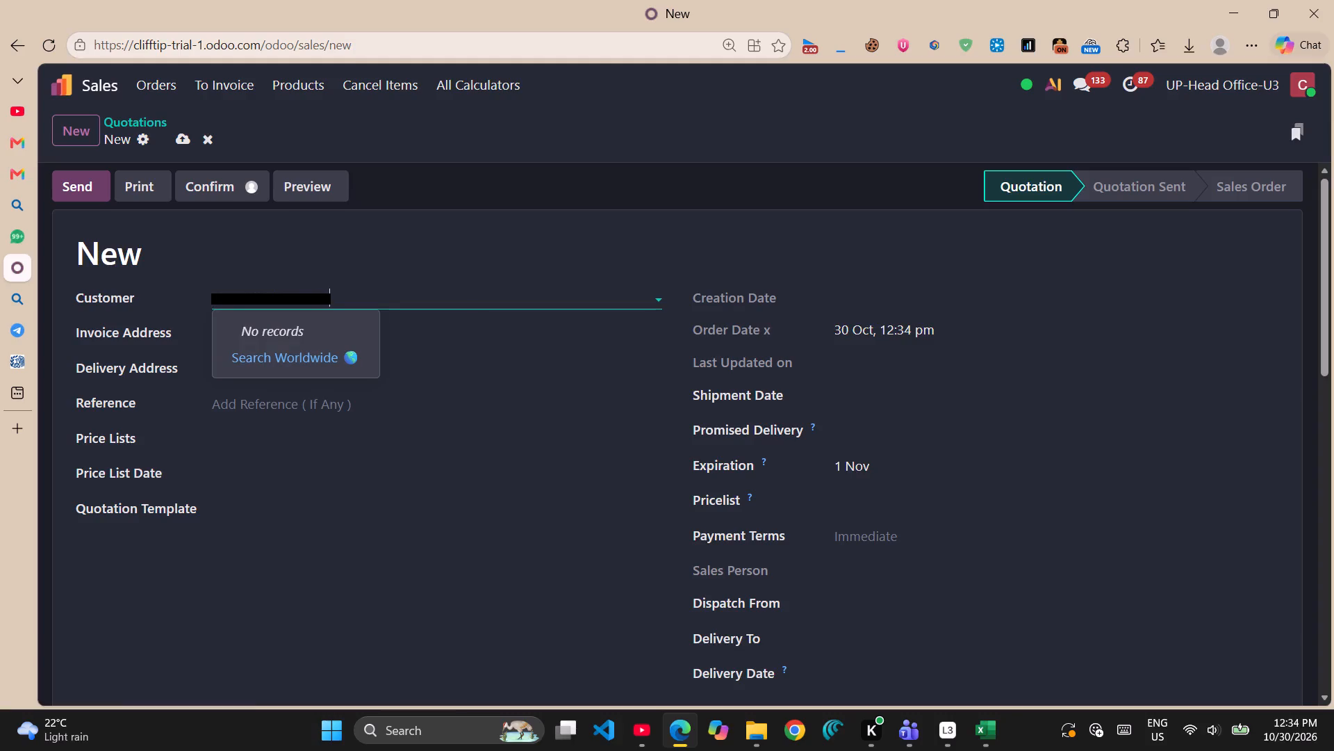
pyautogui.click(217, 305)
pyautogui.press('BackSpace')
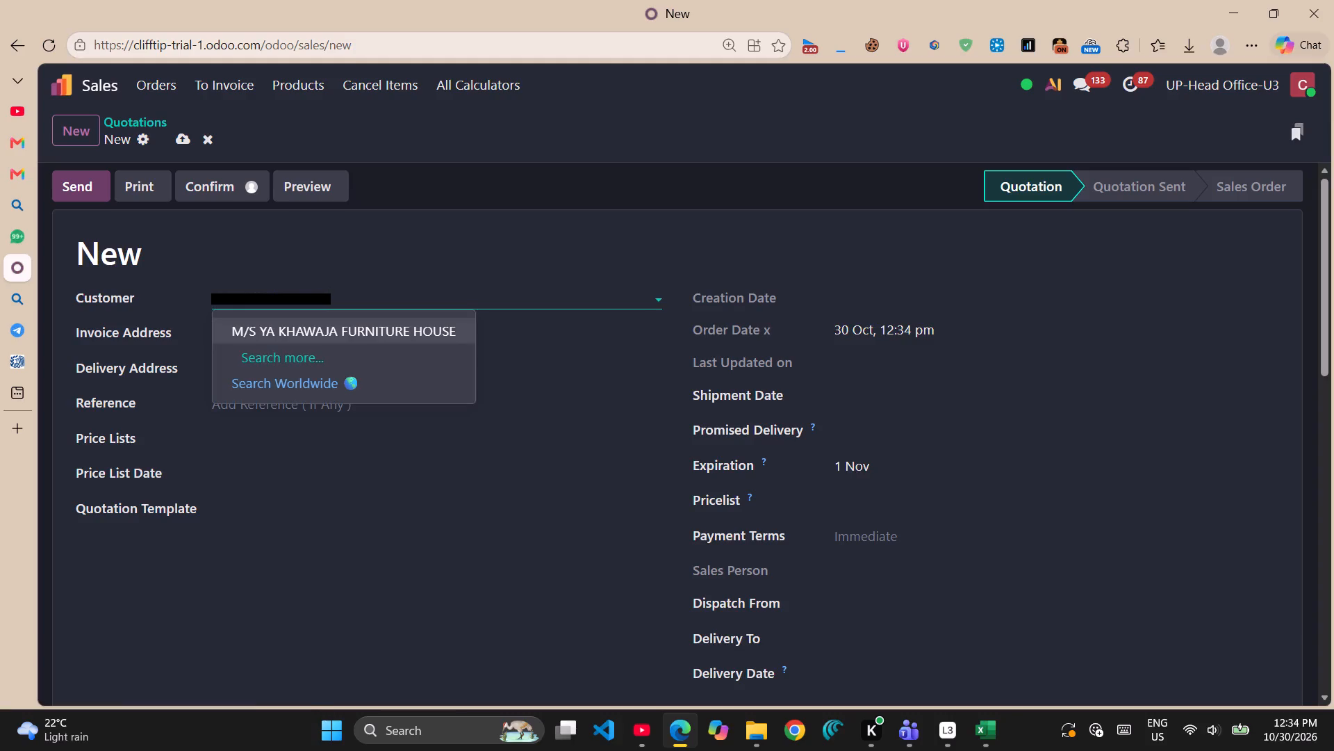
pyautogui.click(306, 332)
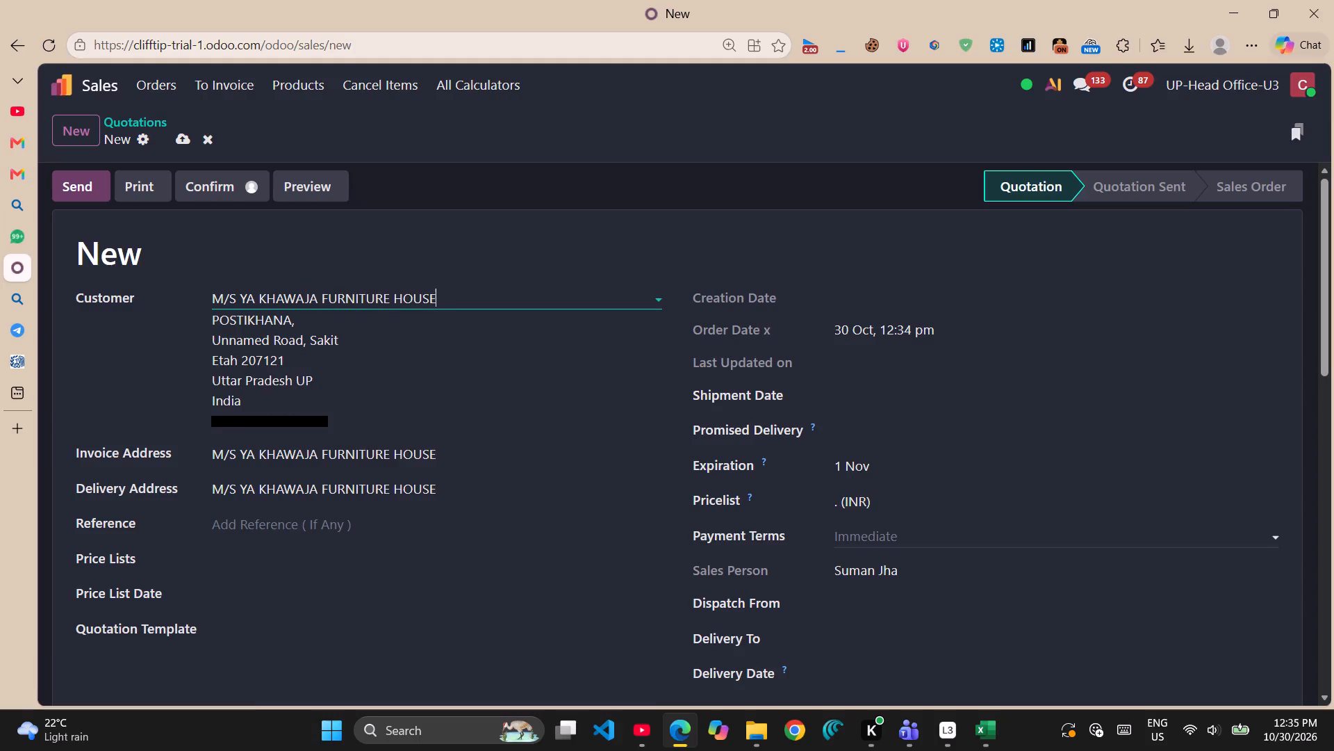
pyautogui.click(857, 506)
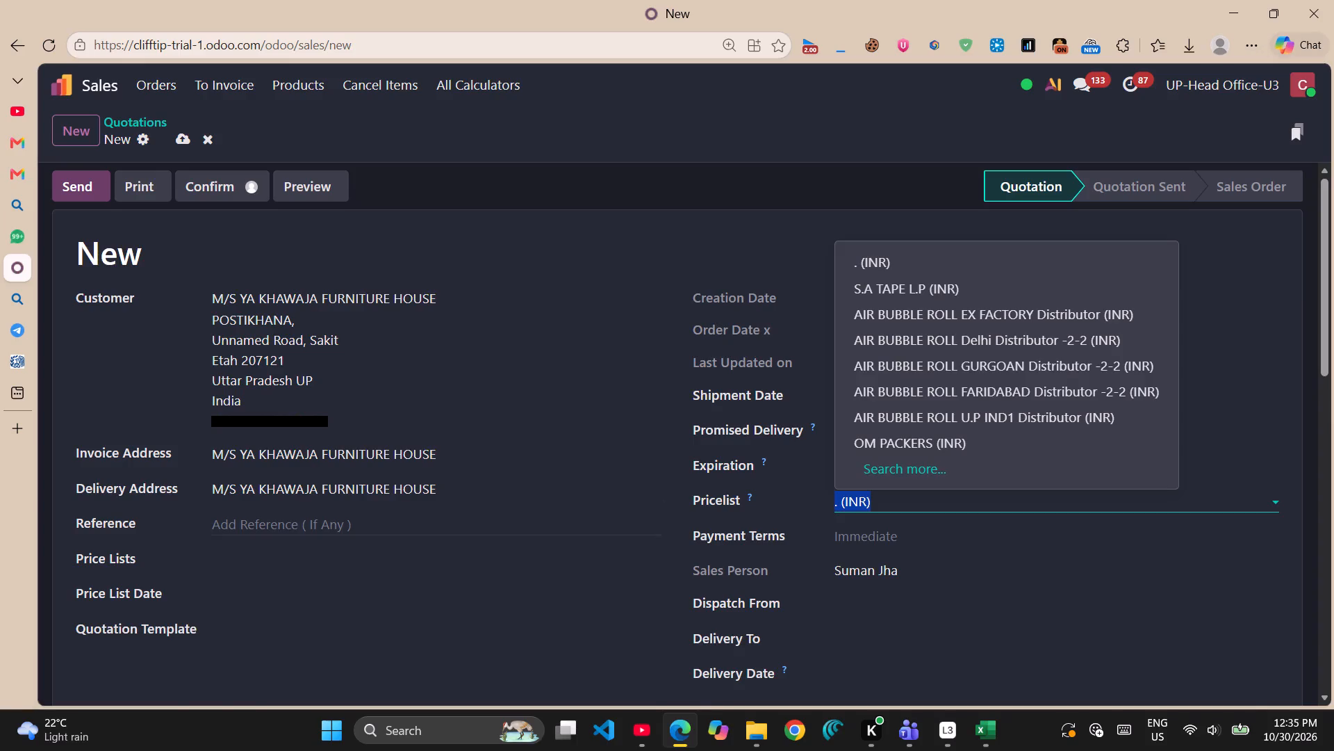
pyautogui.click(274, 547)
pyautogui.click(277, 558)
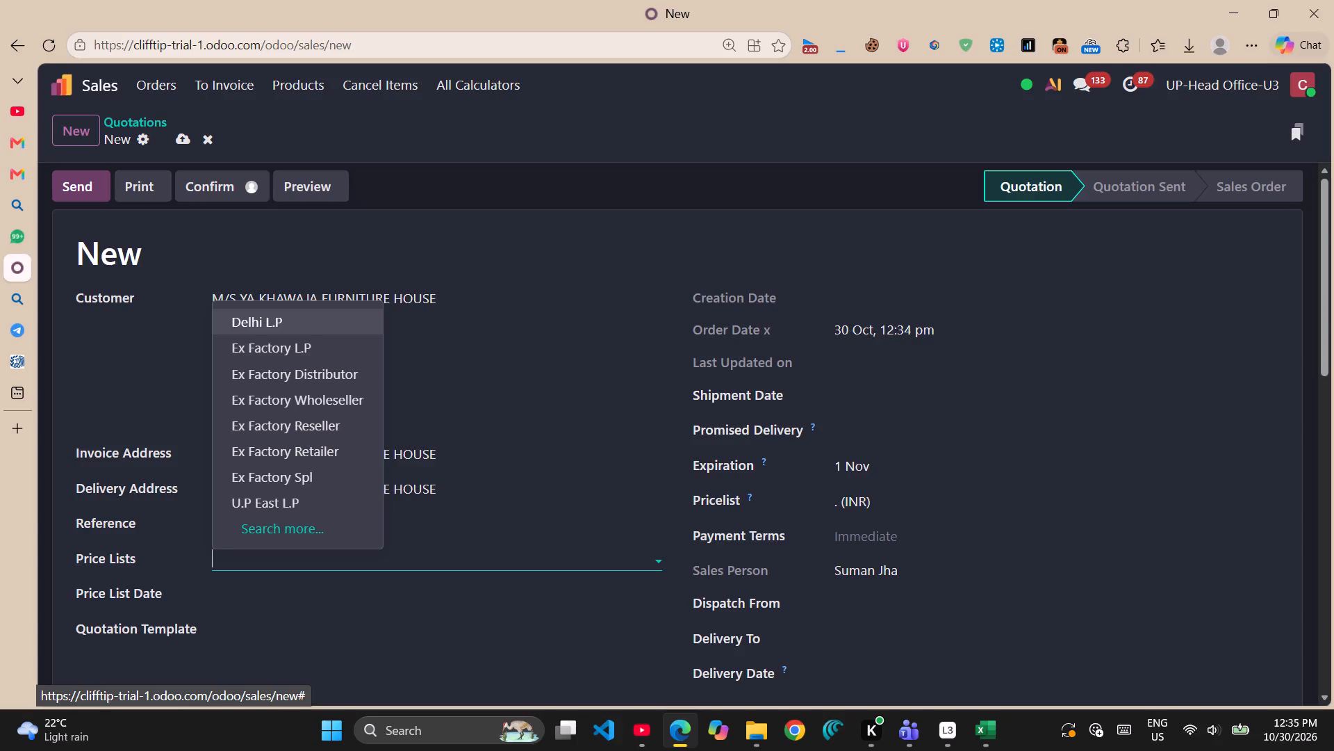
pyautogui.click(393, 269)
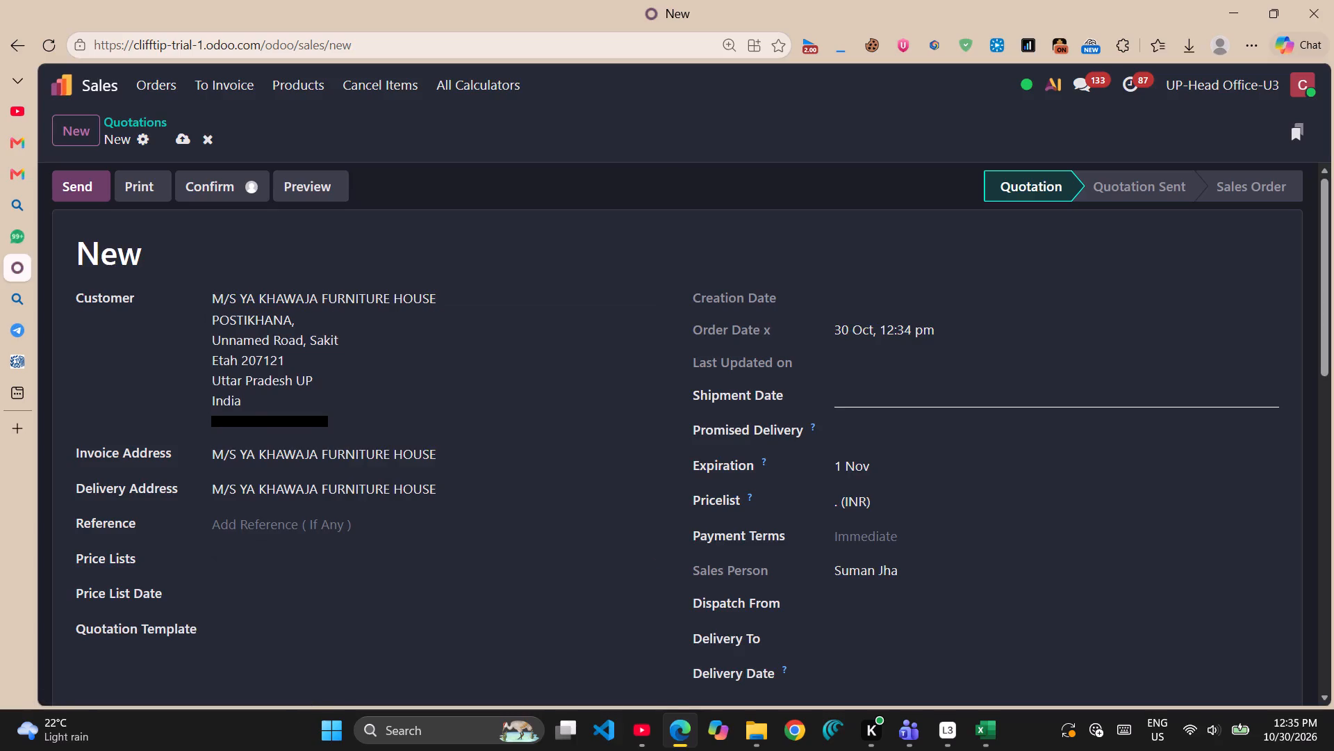
# Set the quotation's shipment date to 30 October 2026 and its promised delivery to 30 October 2026, 12:00 pm.
pyautogui.click(872, 386)
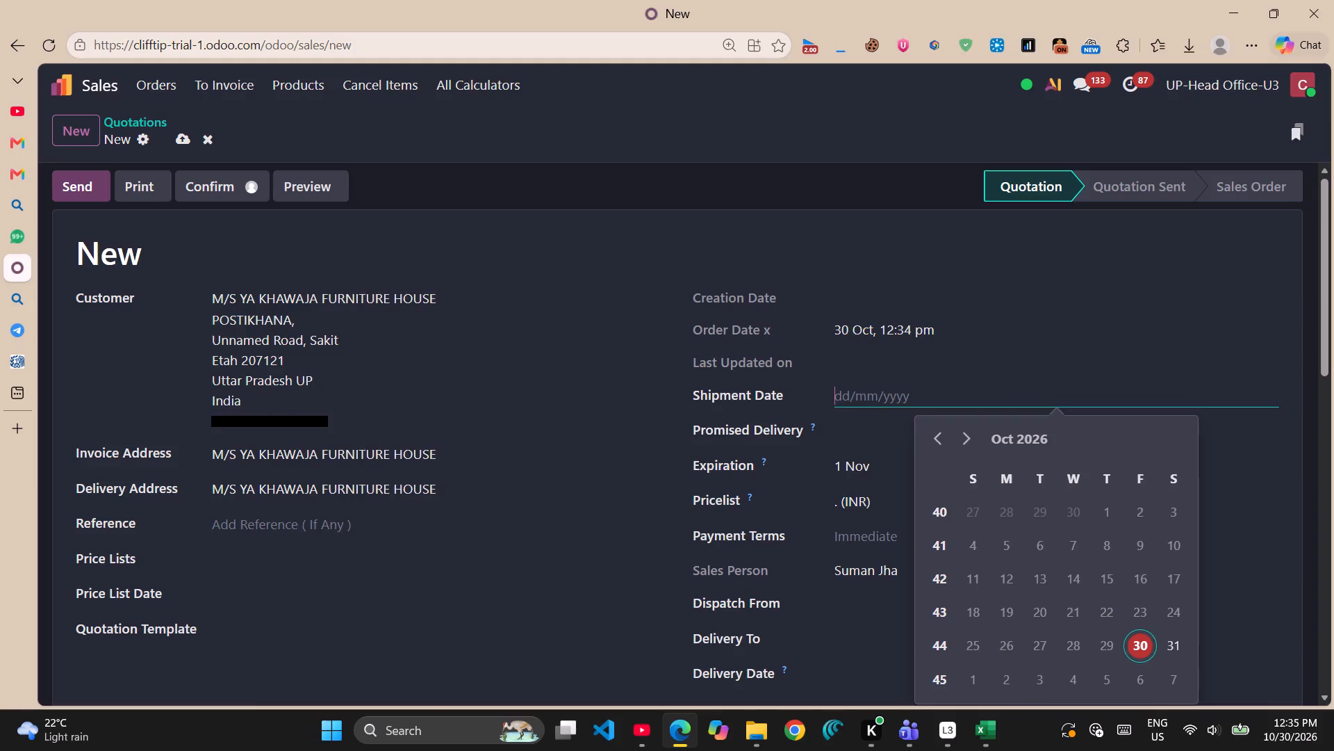
pyautogui.click(1158, 643)
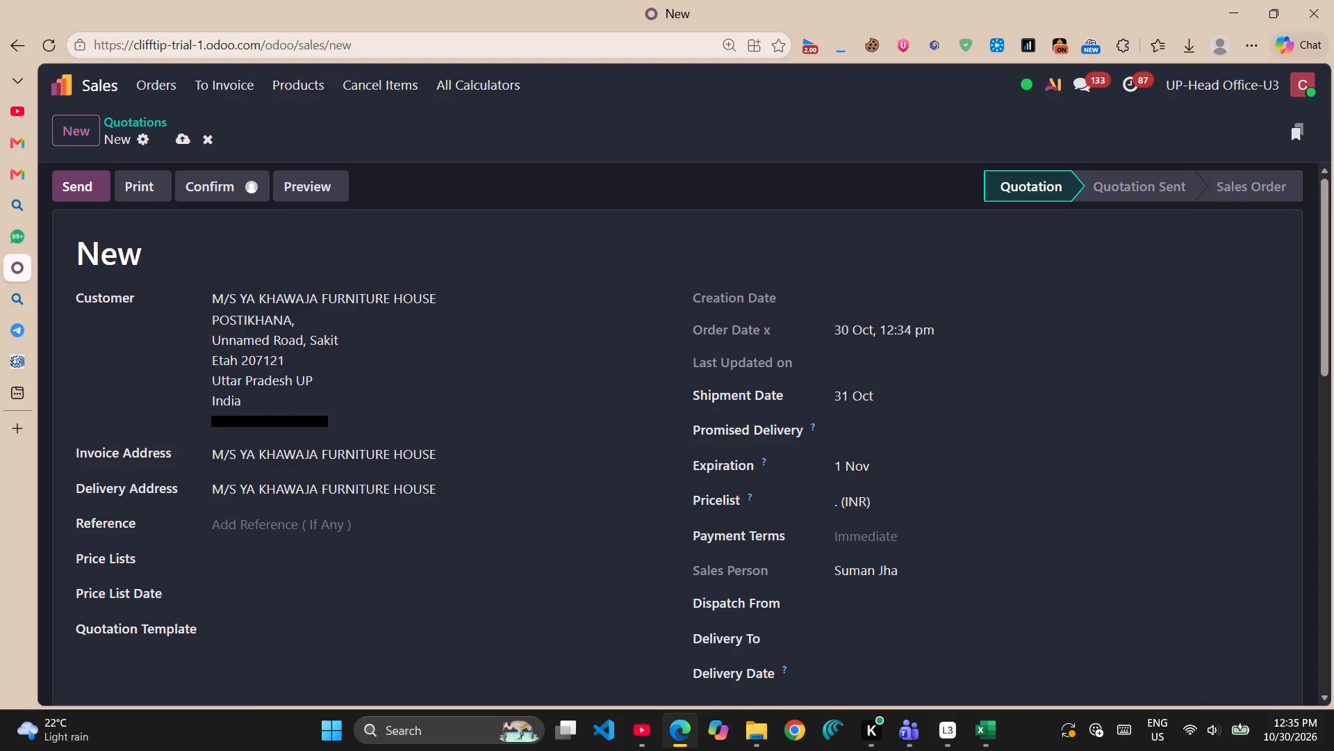
pyautogui.click(850, 400)
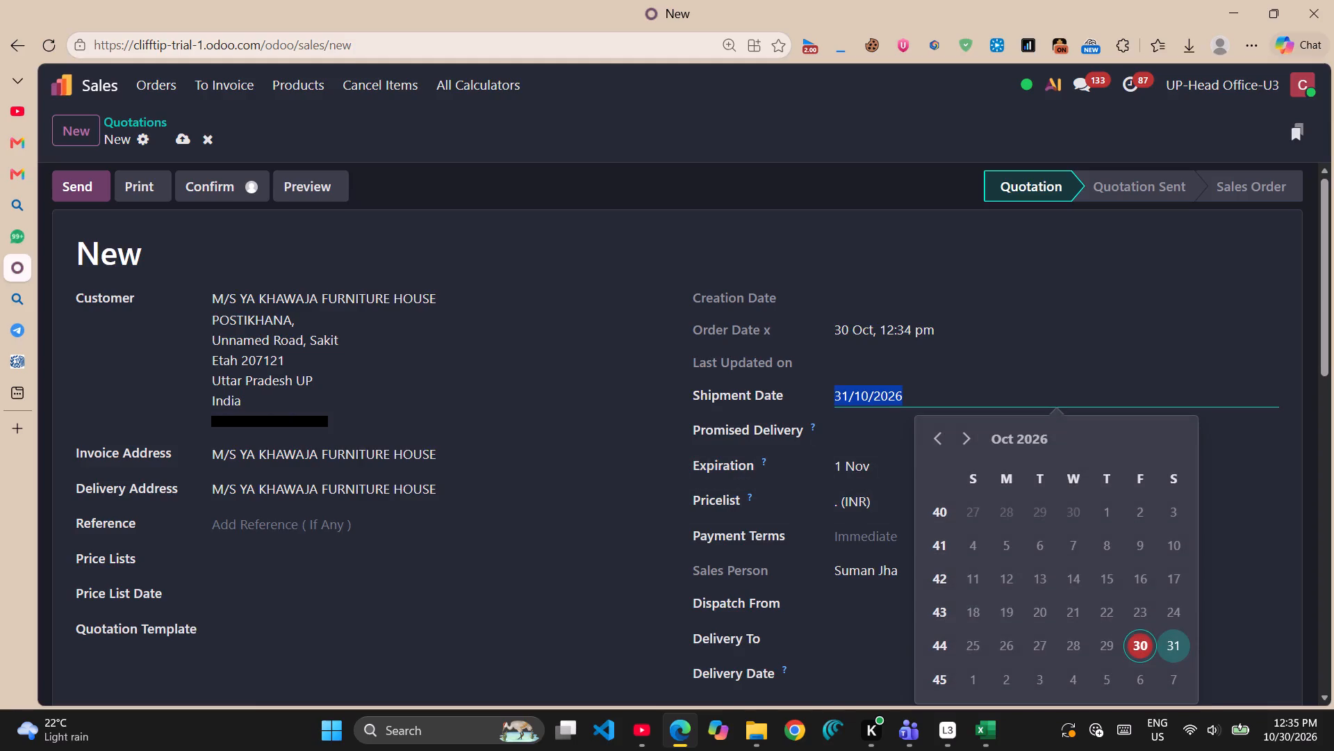
pyautogui.click(1144, 654)
pyautogui.click(892, 432)
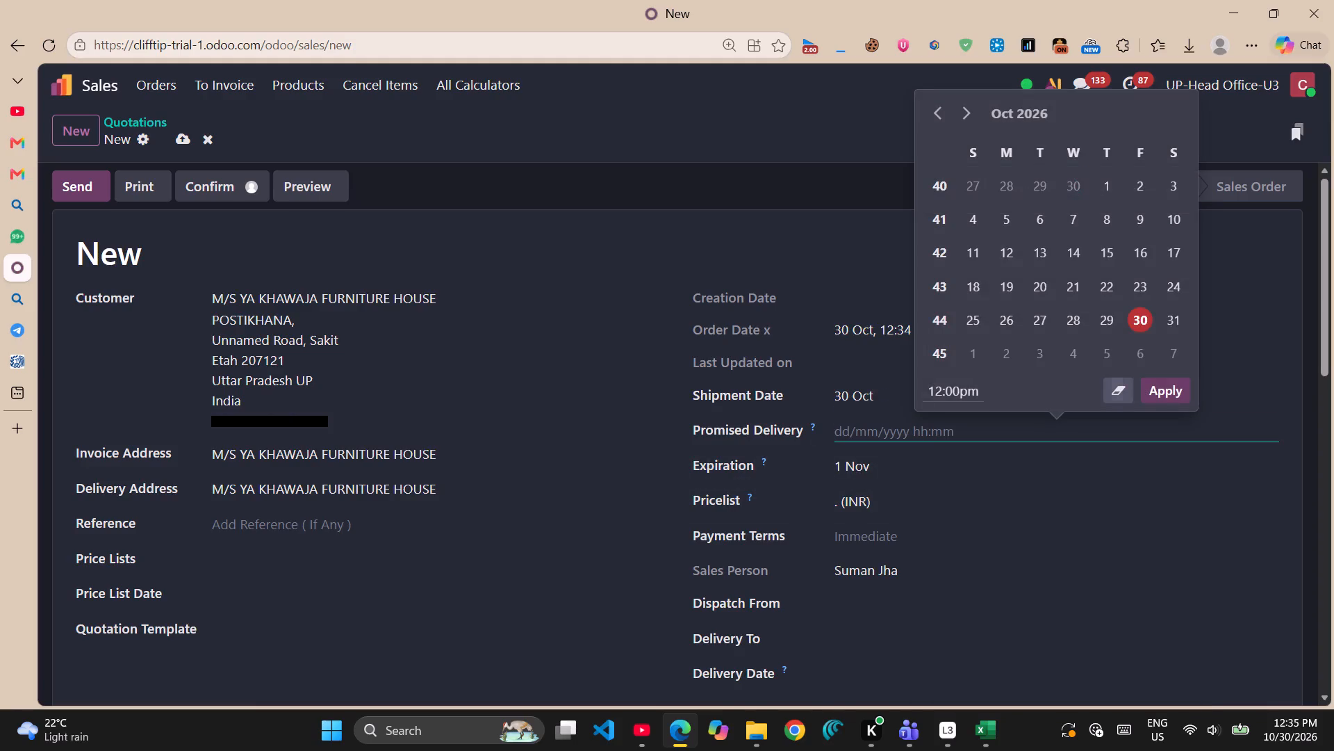
pyautogui.click(1139, 316)
pyautogui.click(1169, 390)
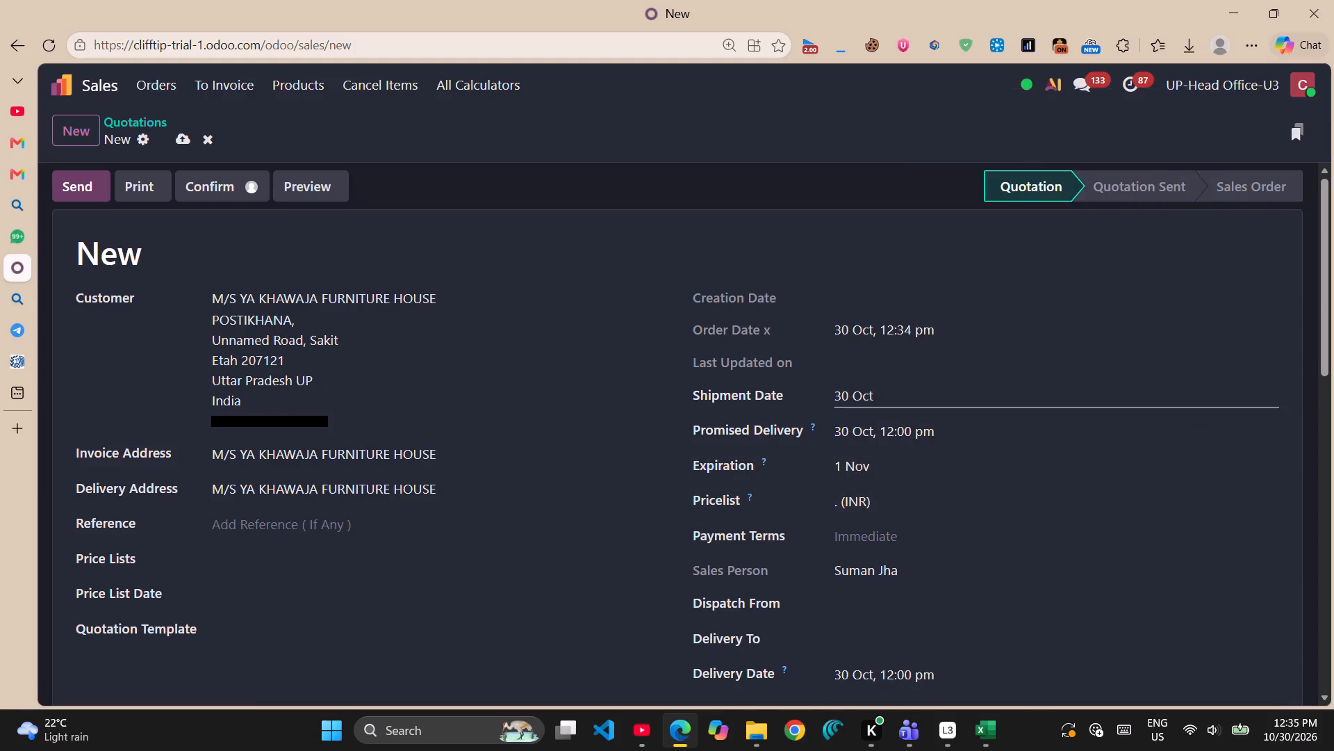
# Set the quotation's expiration date to 30 October 2026.
pyautogui.click(873, 466)
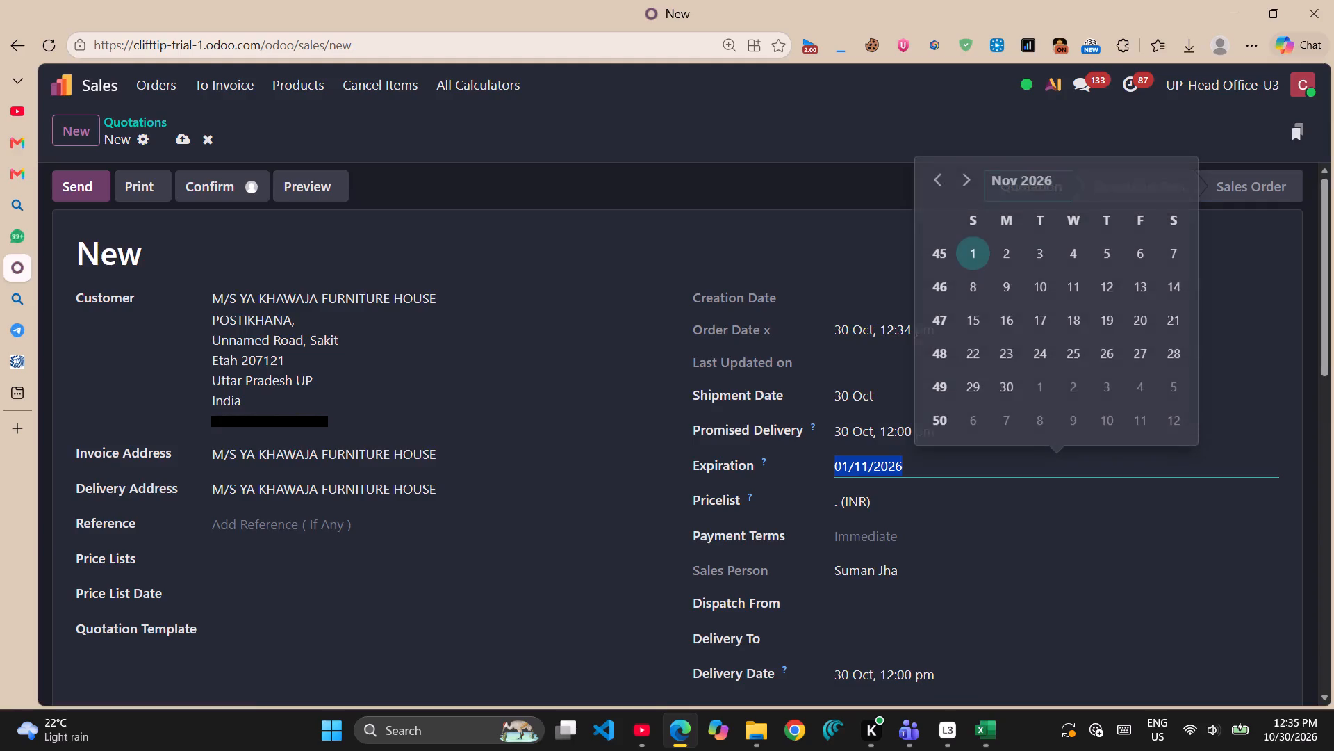
pyautogui.scroll(1, 974, 263)
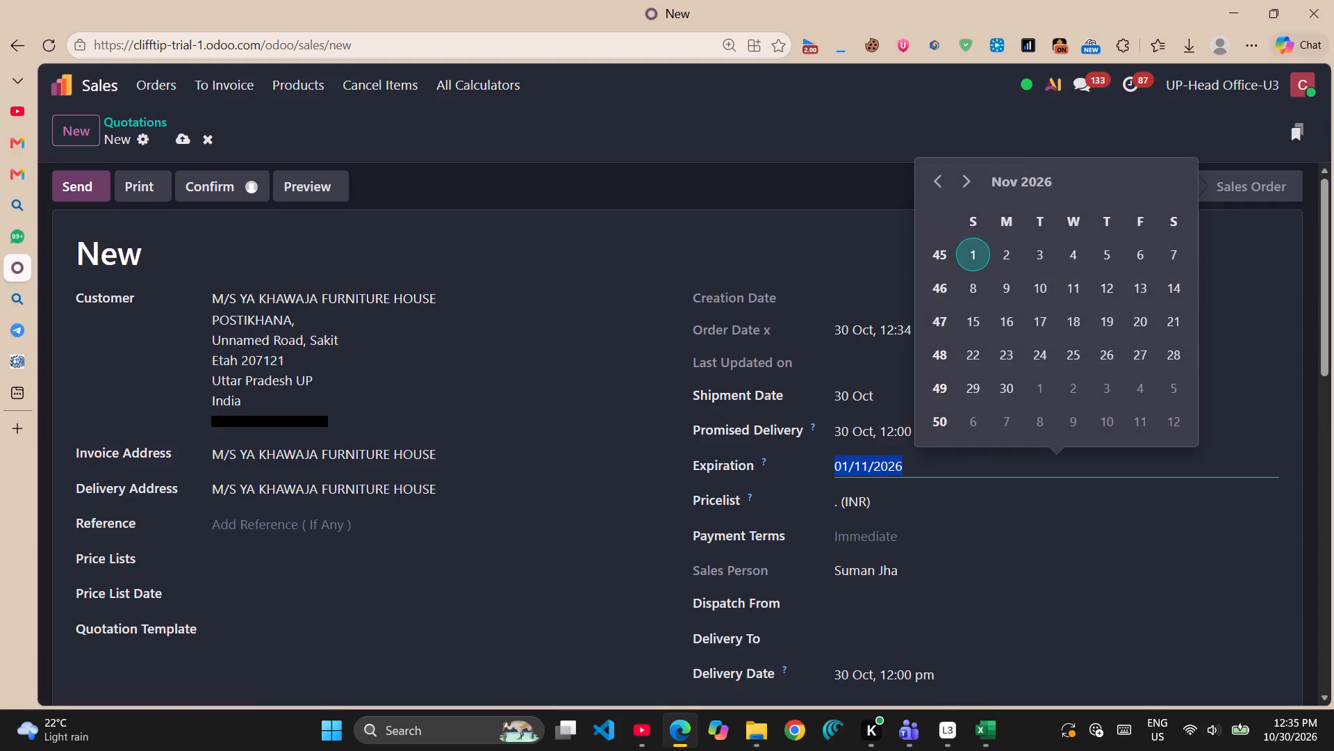
pyautogui.scroll(1, 975, 266)
pyautogui.scroll(7, 1046, 307)
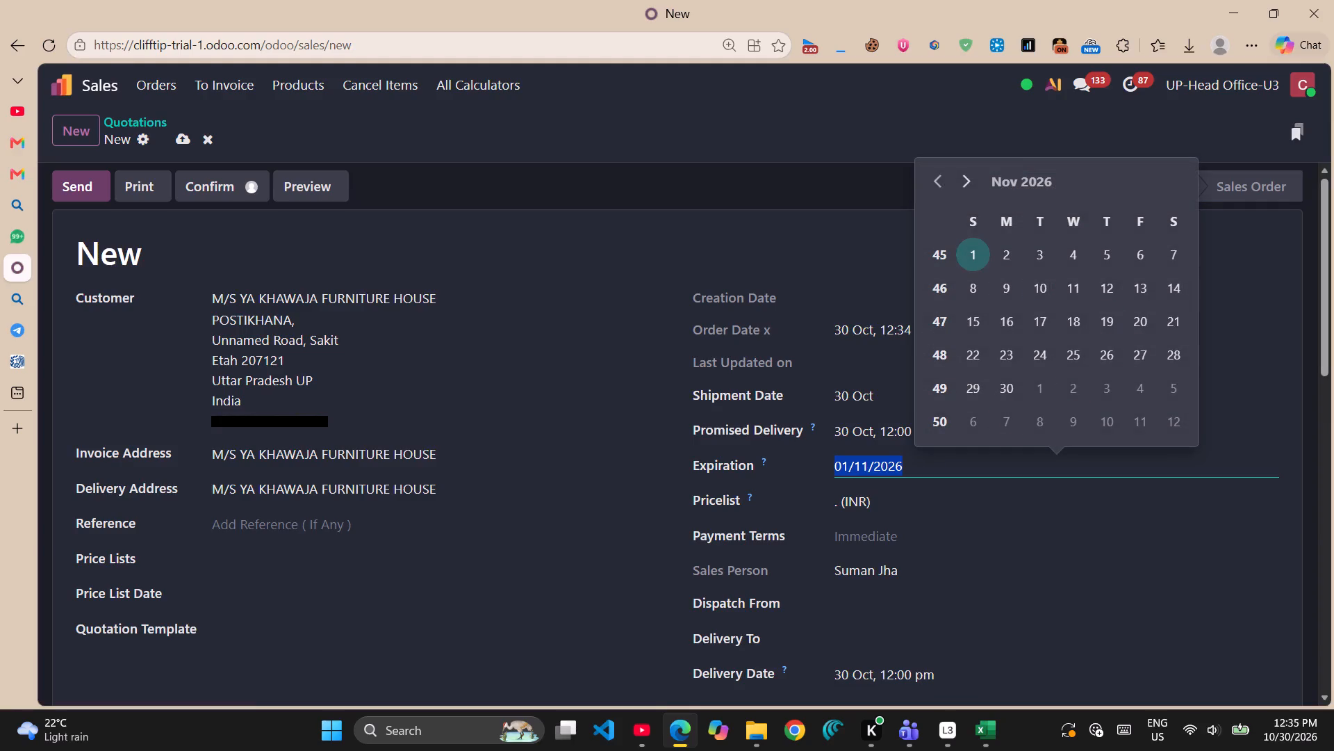
pyautogui.click(934, 177)
pyautogui.click(1146, 385)
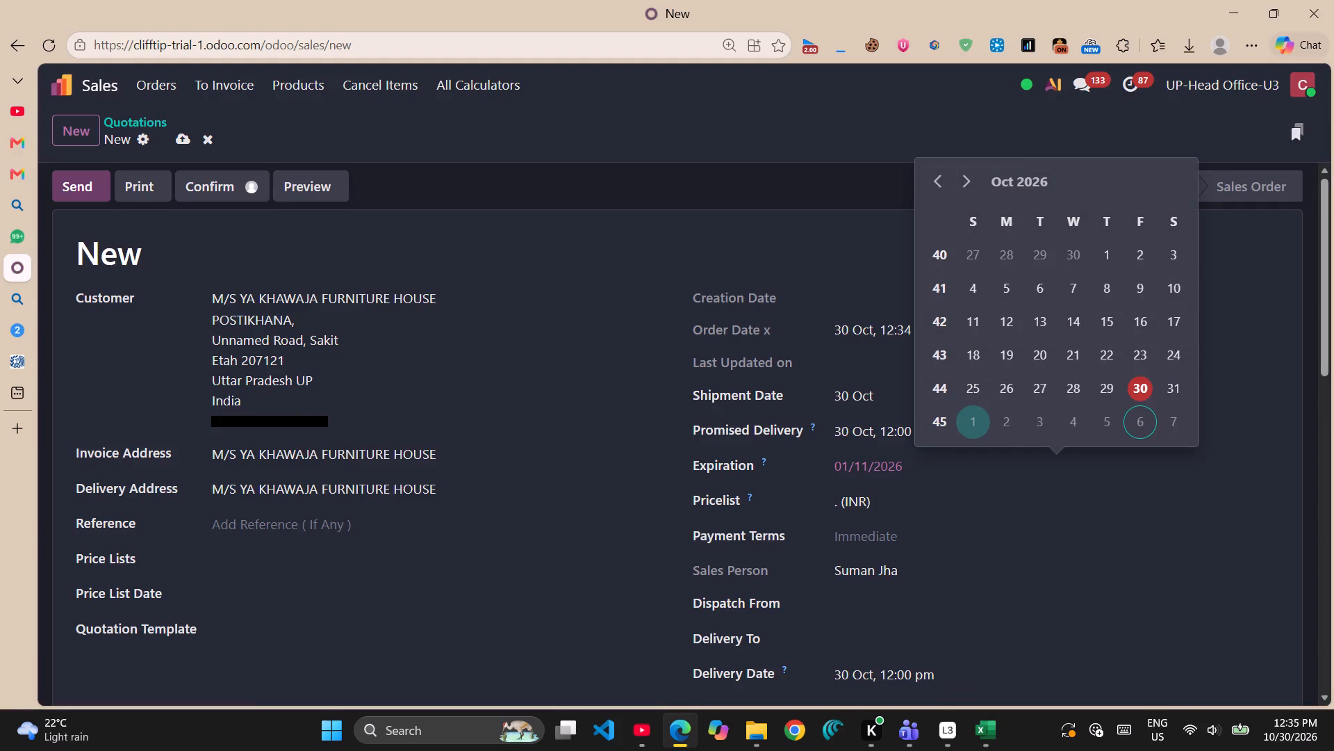
# Change the quotation's promised delivery to 31 October 2026, 12:00 pm and its shipment date to 31 October 2026.
pyautogui.click(866, 422)
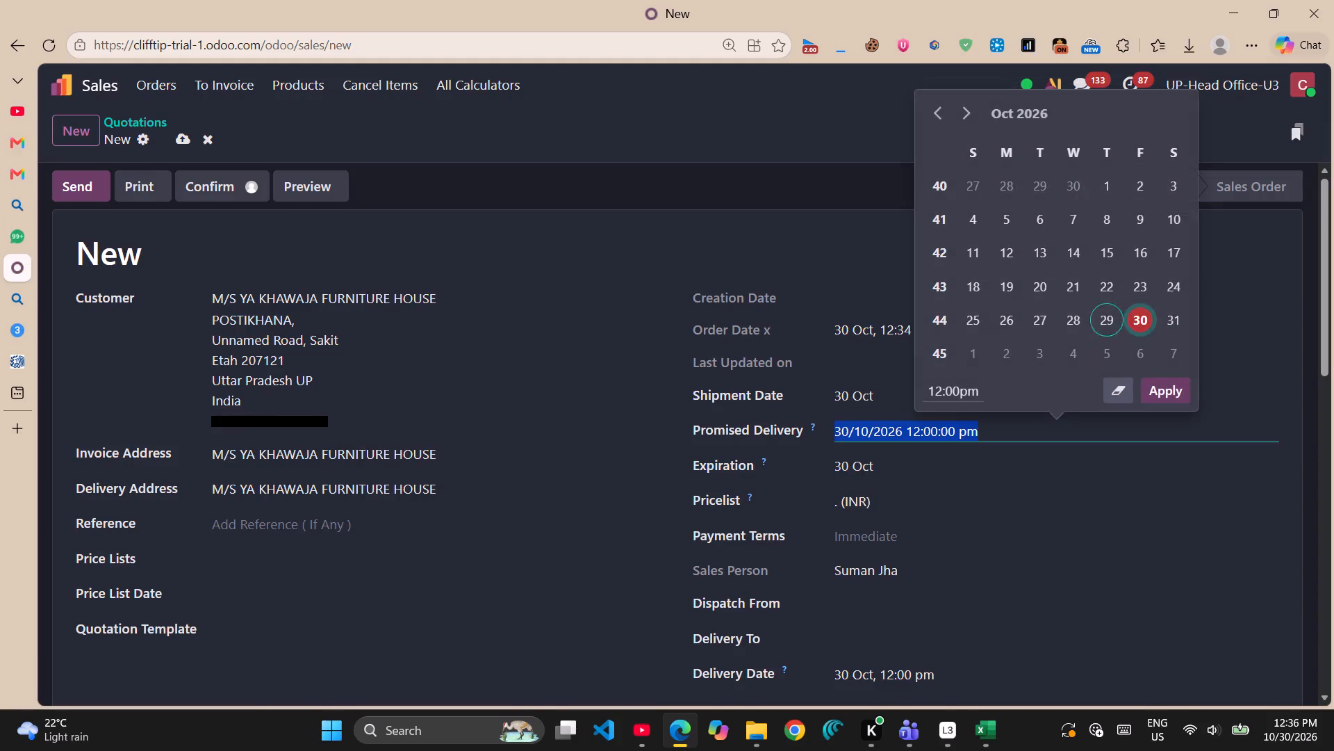
pyautogui.click(1169, 319)
pyautogui.click(1163, 394)
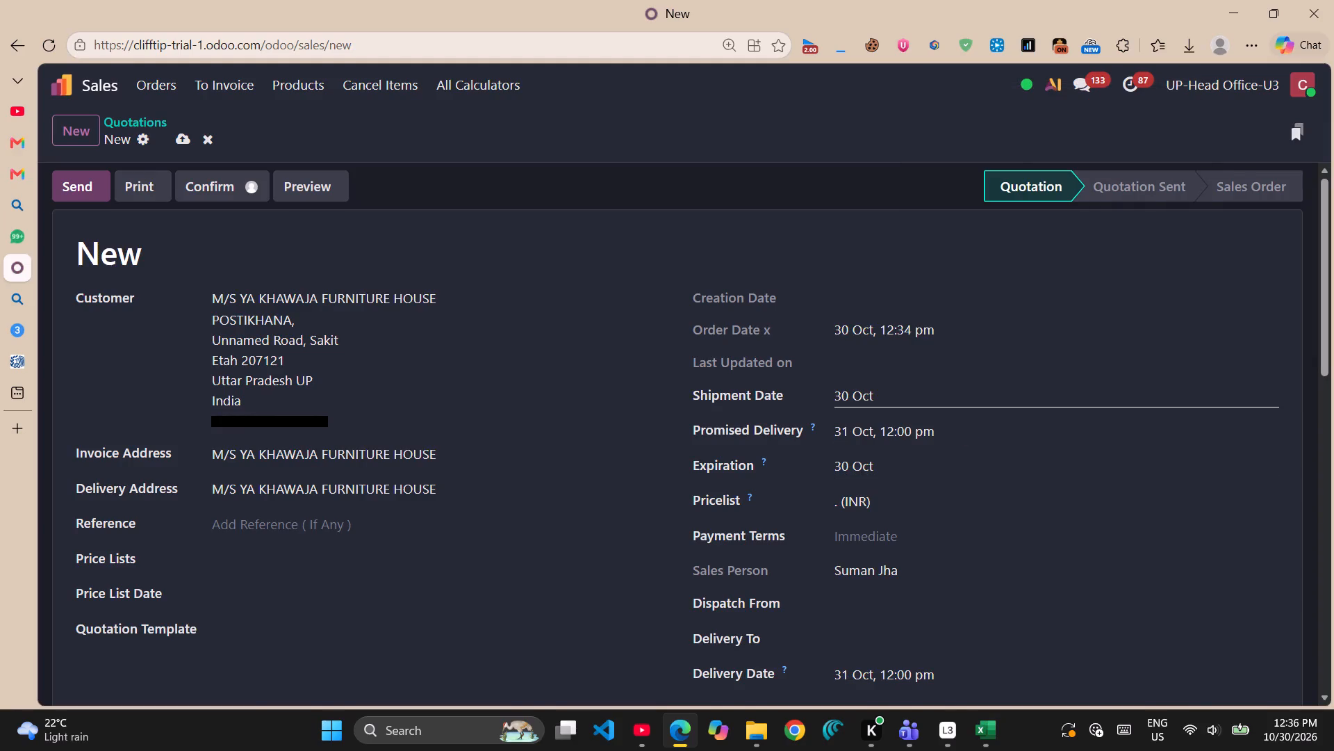
pyautogui.click(1009, 398)
pyautogui.click(1169, 639)
# Open the available locations for the quotation's Delivery To field.
pyautogui.scroll(-2, 880, 453)
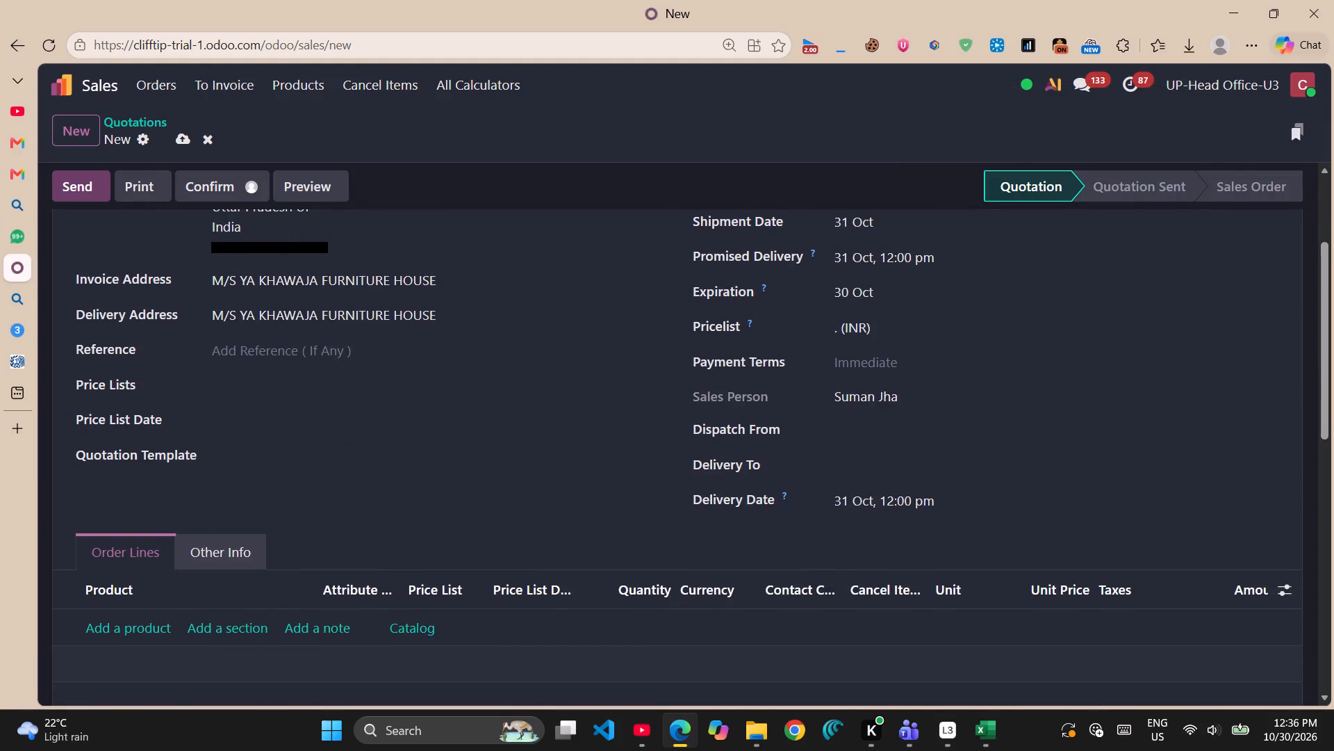
pyautogui.click(866, 471)
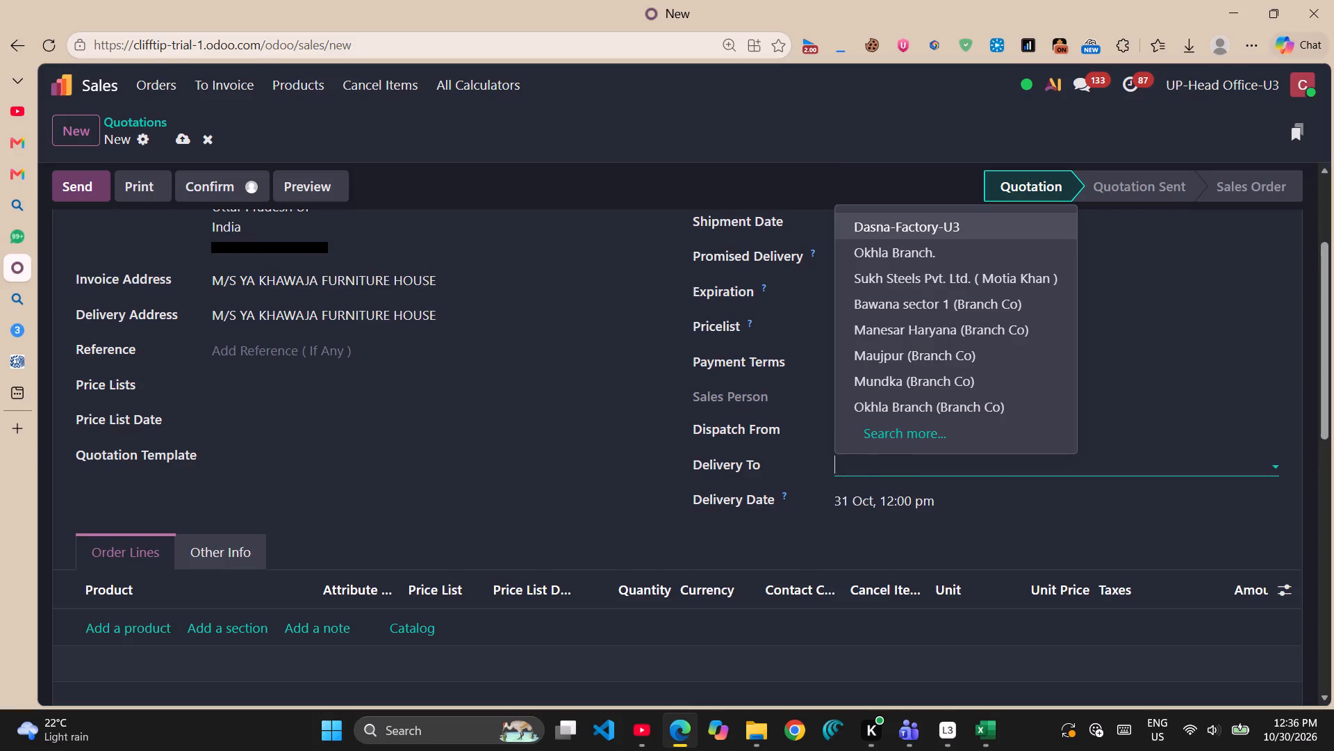
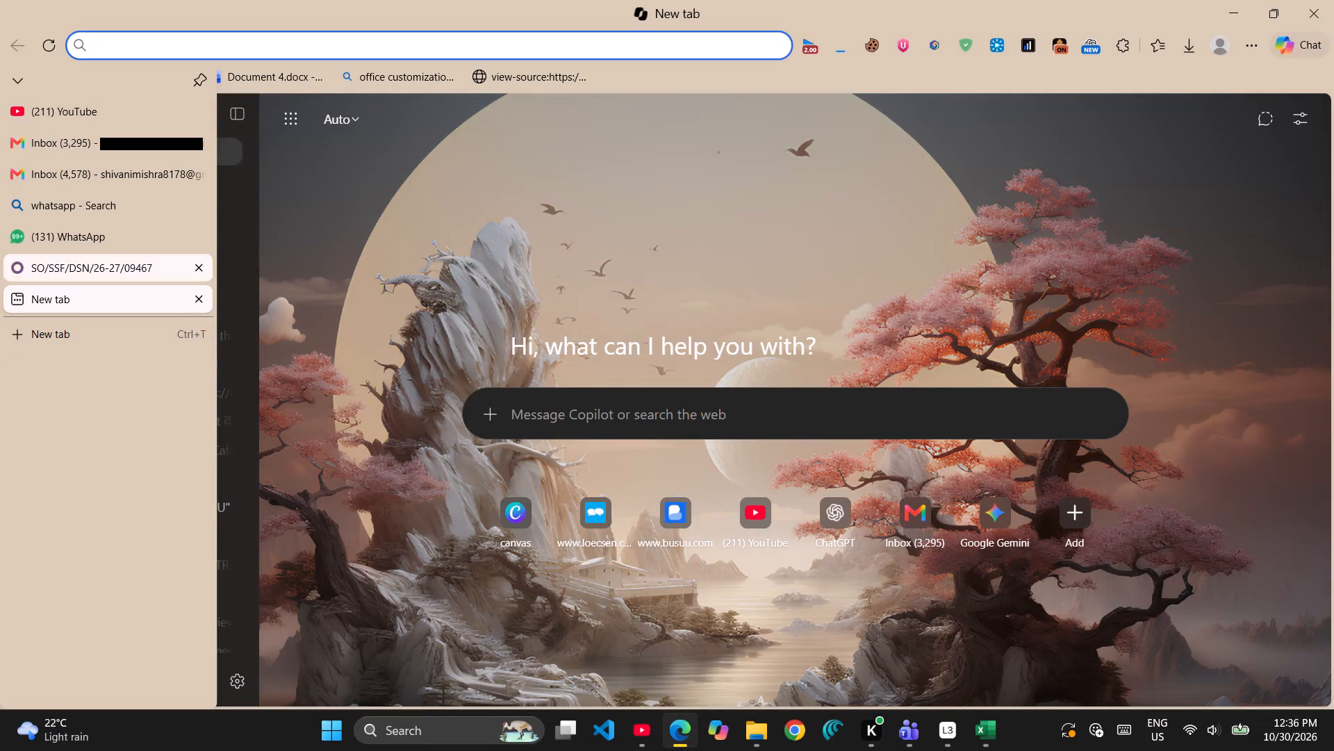
# Close the WhatsApp search results tab and the two Gmail inbox tabs in the browser.
pyautogui.click(198, 200)
pyautogui.click(197, 179)
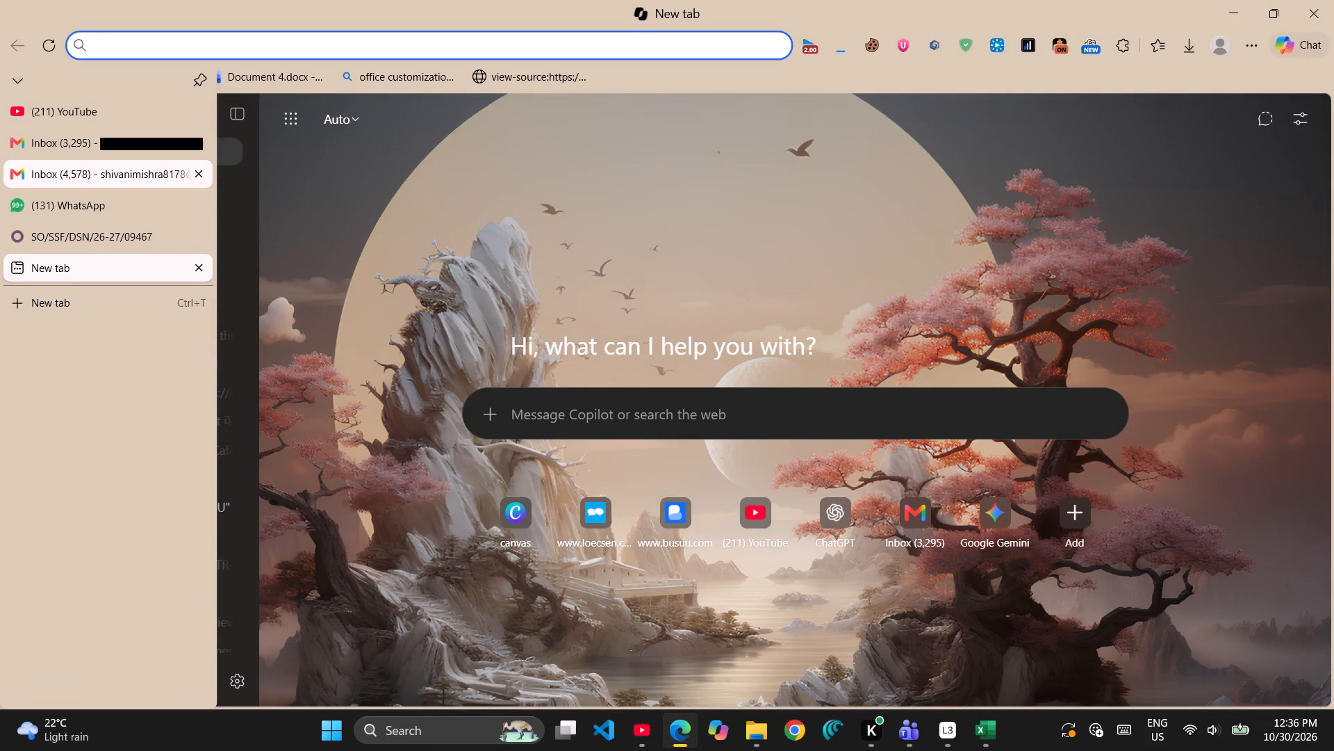
pyautogui.click(197, 143)
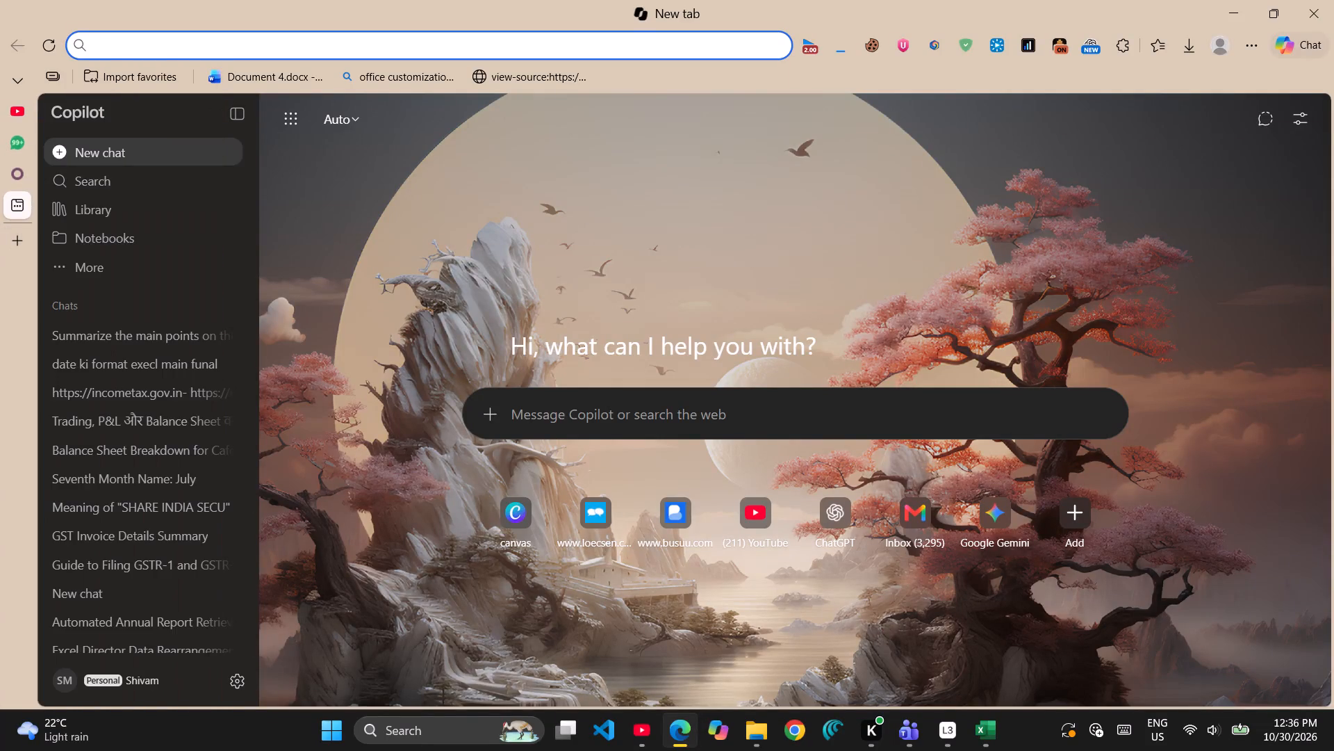
# Open ChatGPT from the new tab page's shortcuts.
pyautogui.click(826, 525)
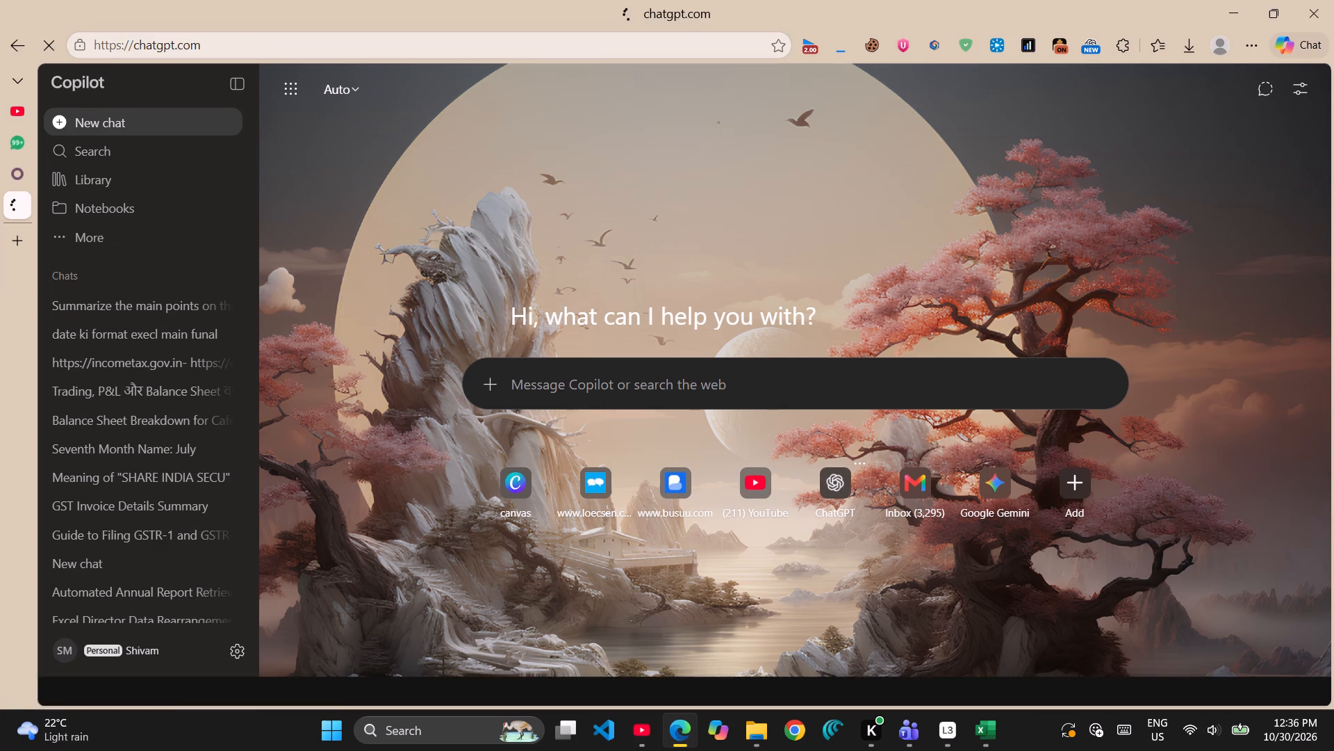
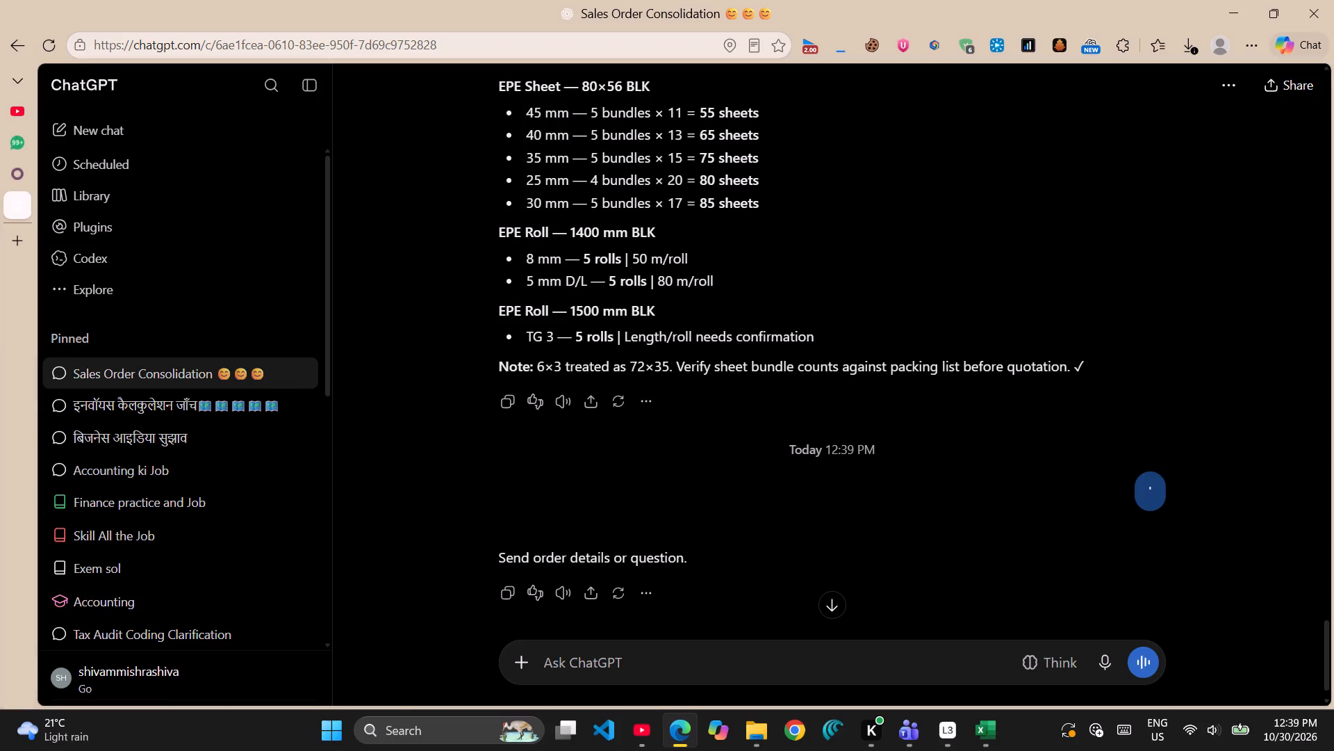
# Return to the Odoo quotation and close the EPE SHEET (DYNAMIC) product configuration without confirming it.
pyautogui.click(22, 184)
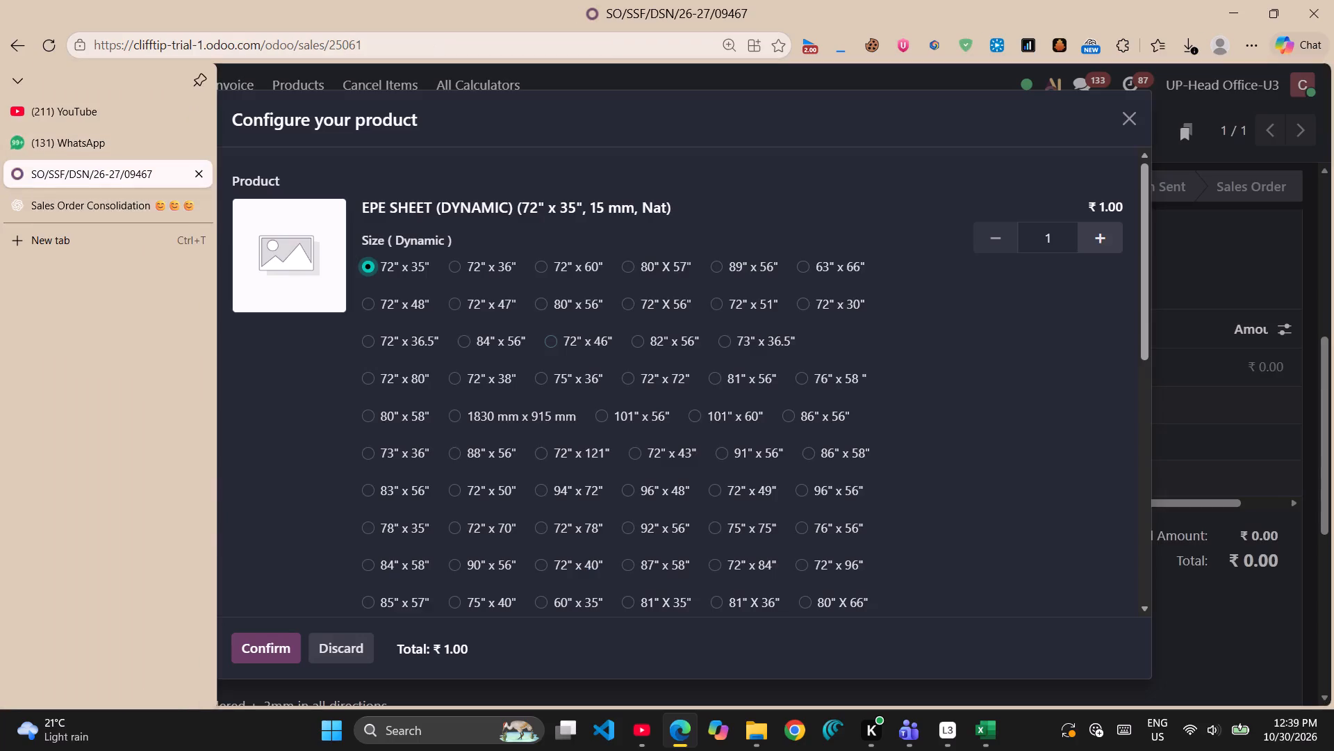
pyautogui.click(1130, 119)
# Open the available Payment Terms choices on the quotation for M/S YA KHAWAJA FURNITURE HOUSE.
pyautogui.scroll(6, 1031, 353)
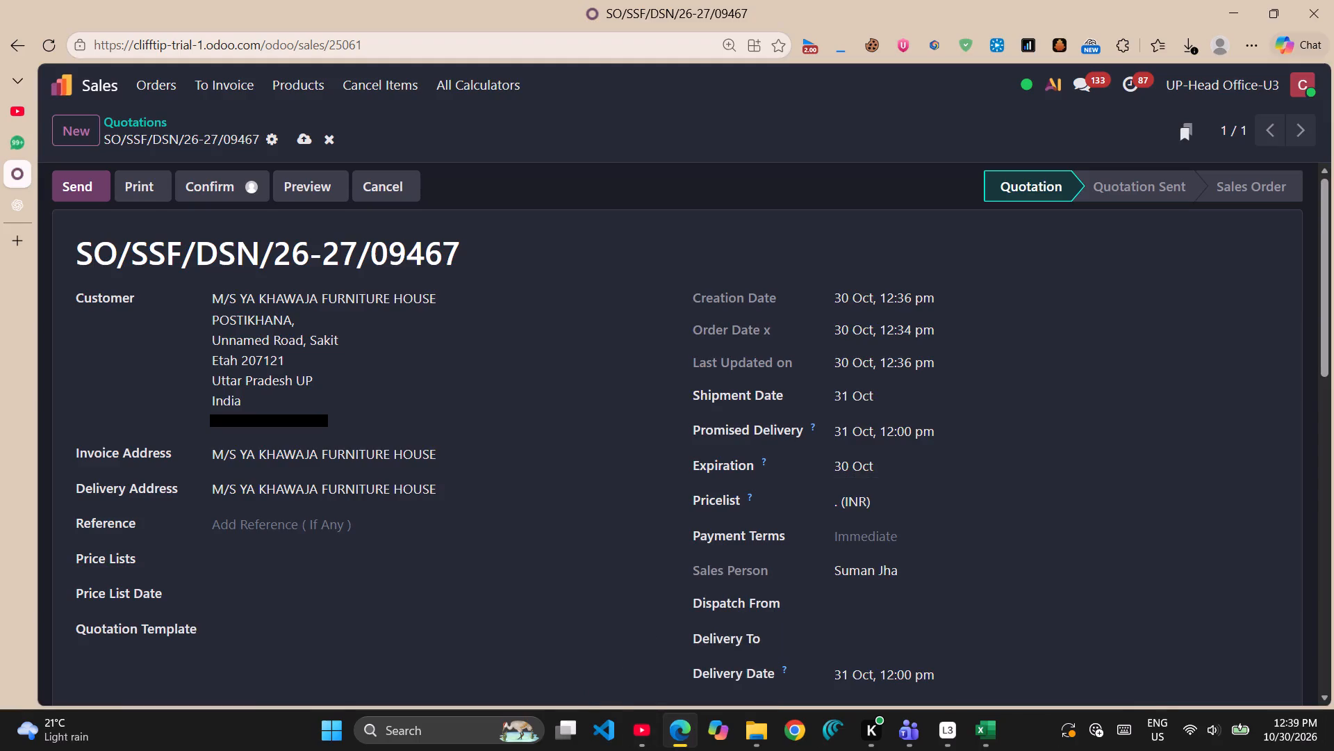
pyautogui.click(878, 538)
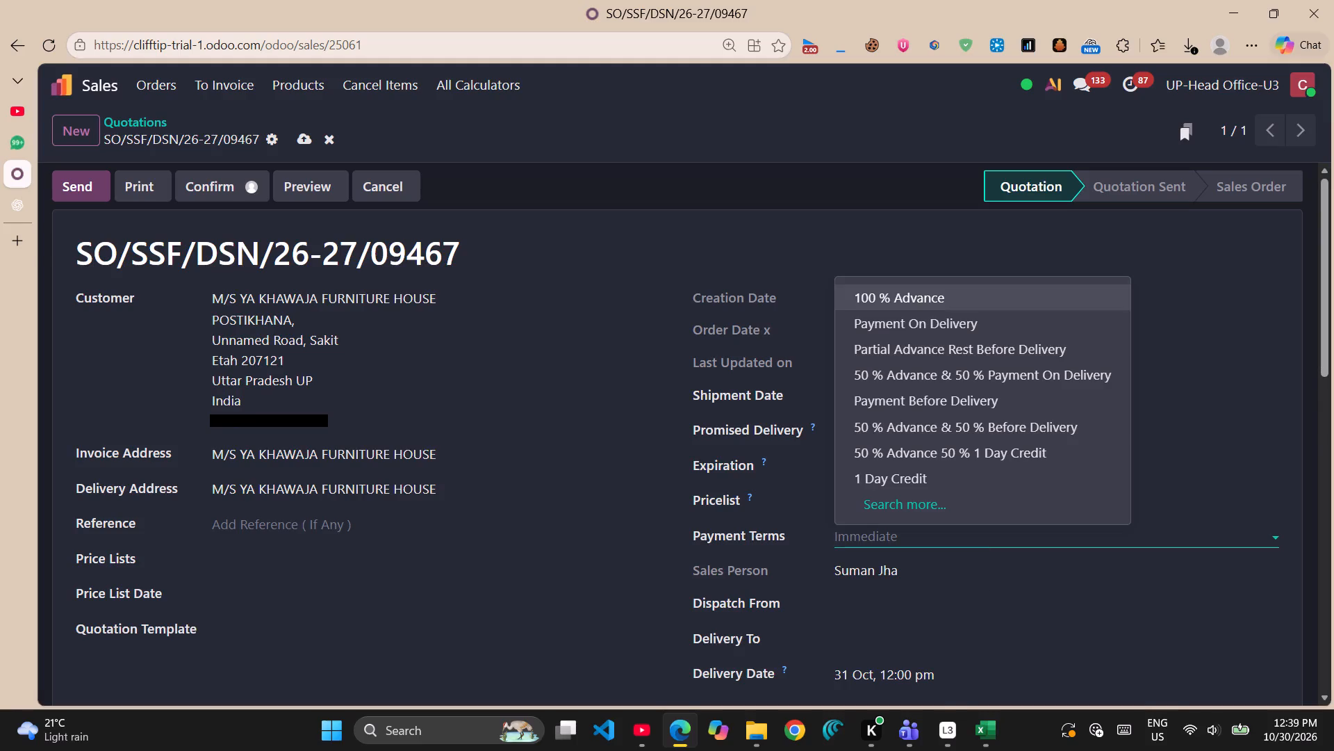
pyautogui.click(878, 538)
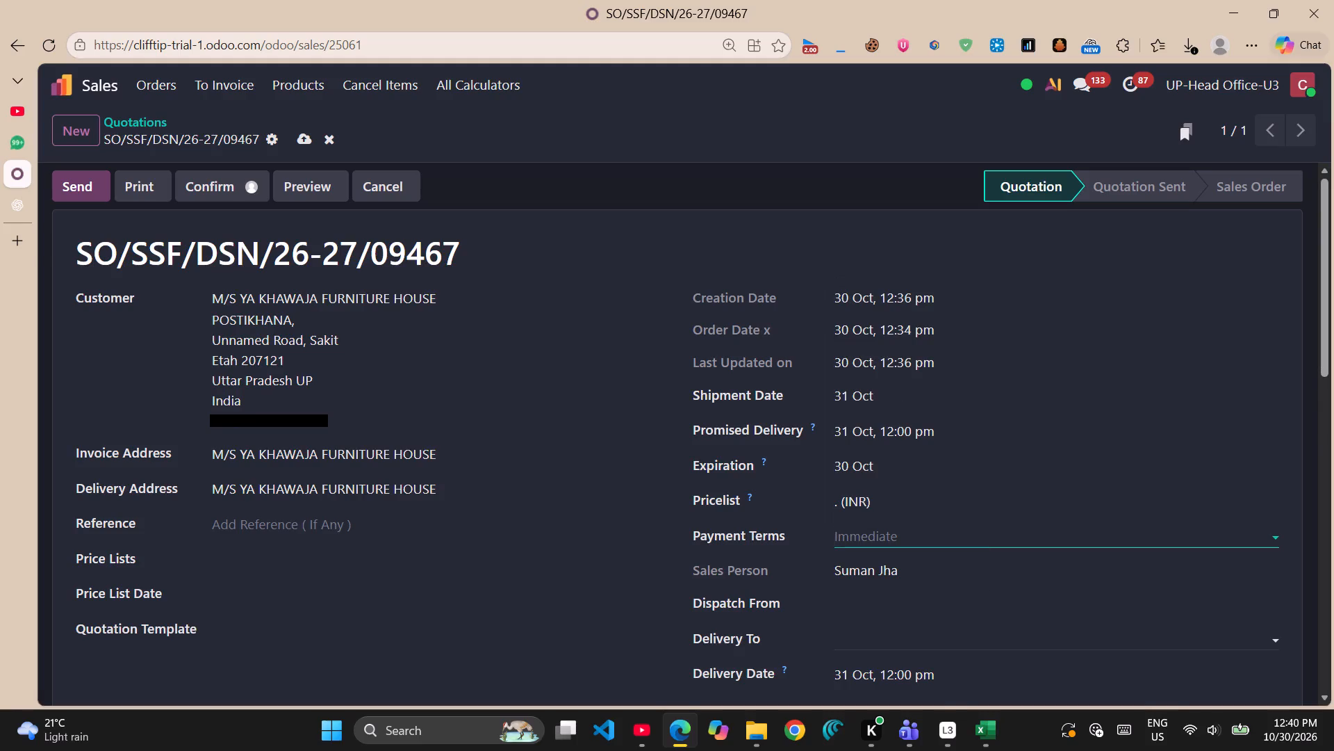
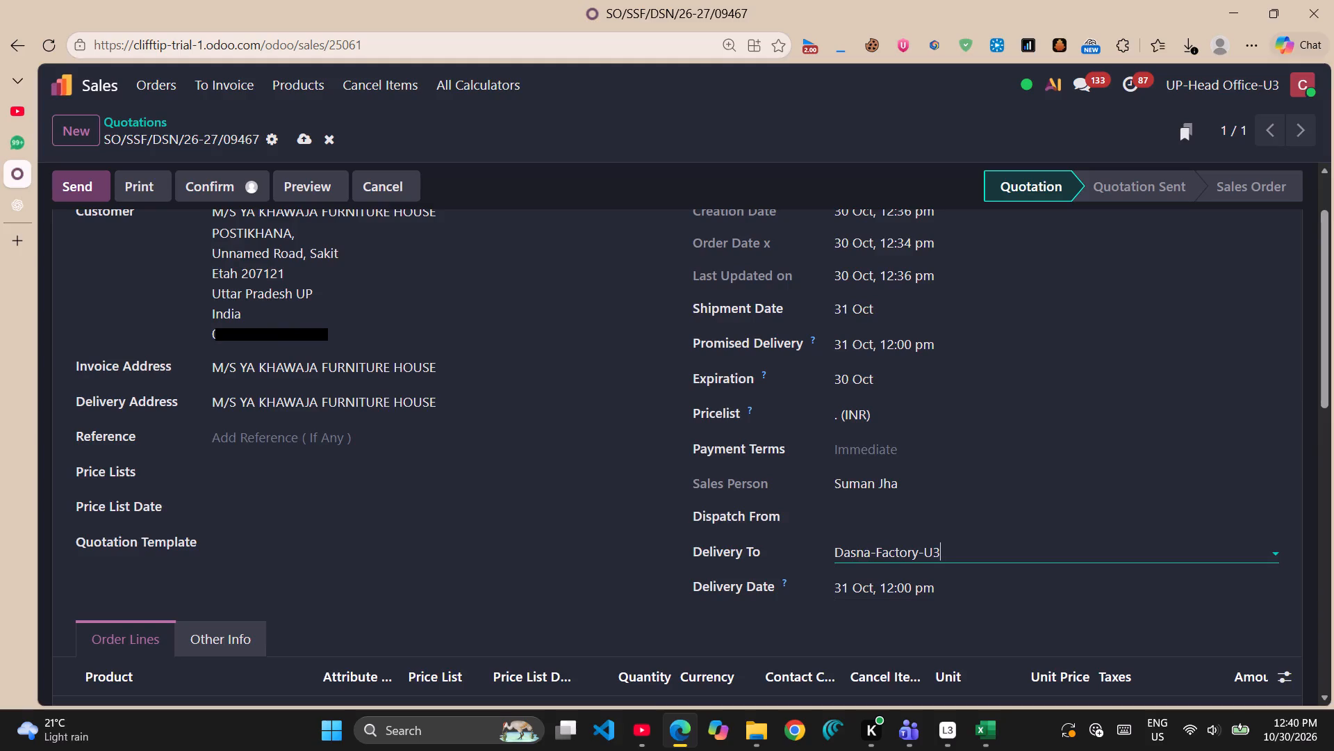
# Set the quotation's Dispatch From to Dasna-Factory-U3 and clear the Delivery To field.
pyautogui.click(845, 519)
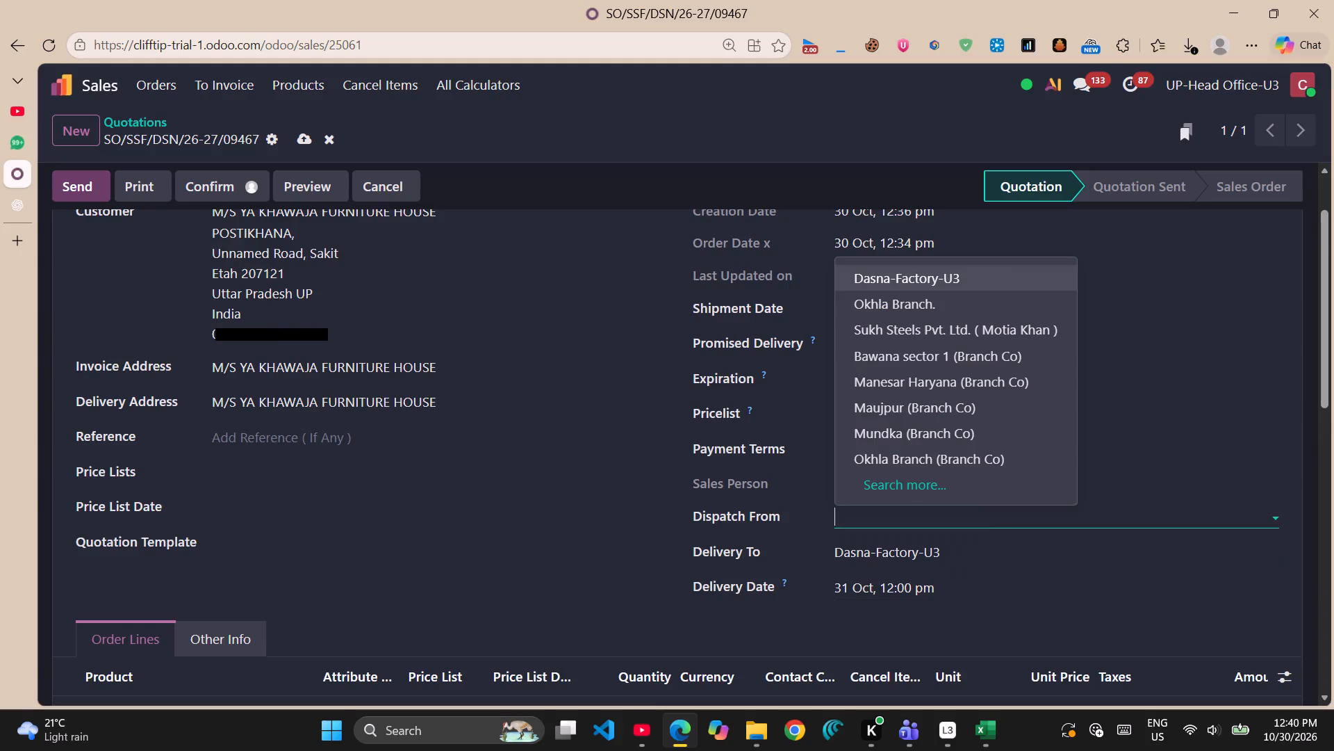
pyautogui.click(897, 269)
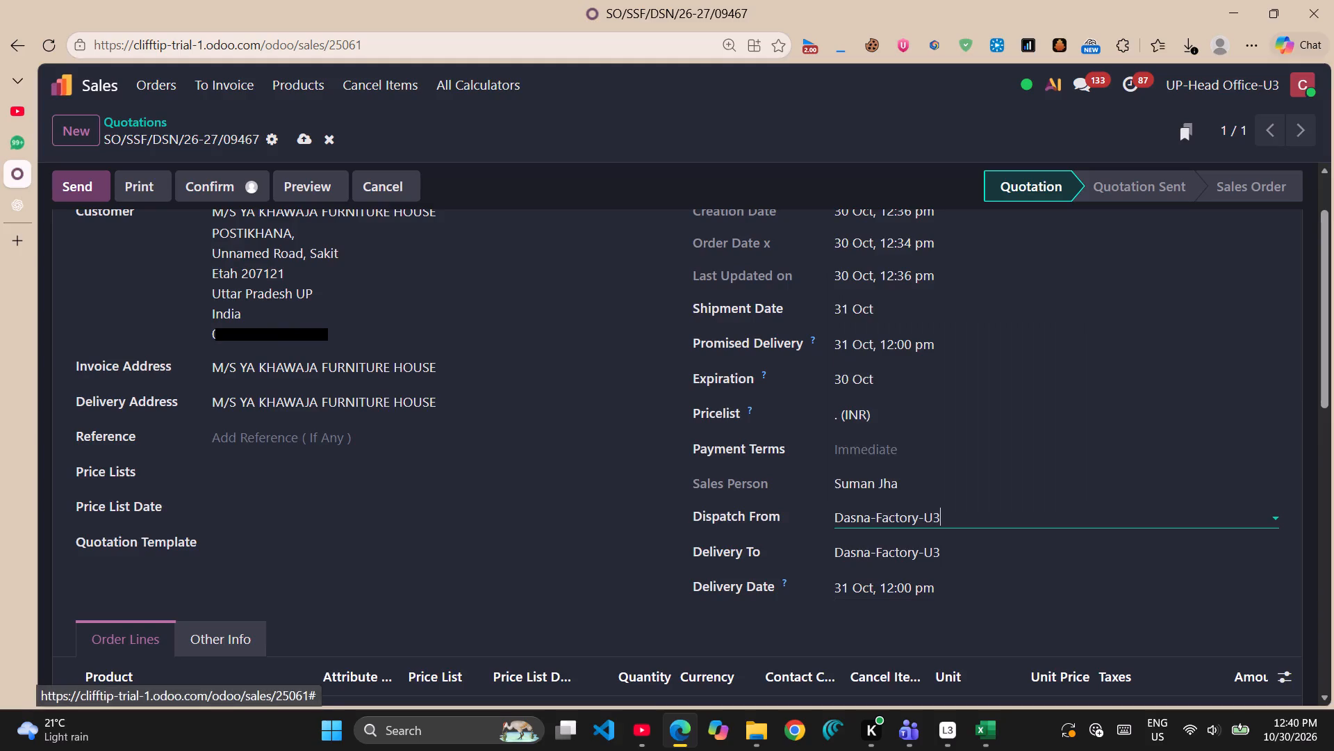
pyautogui.moveTo(941, 551); pyautogui.dragTo(866, 560)
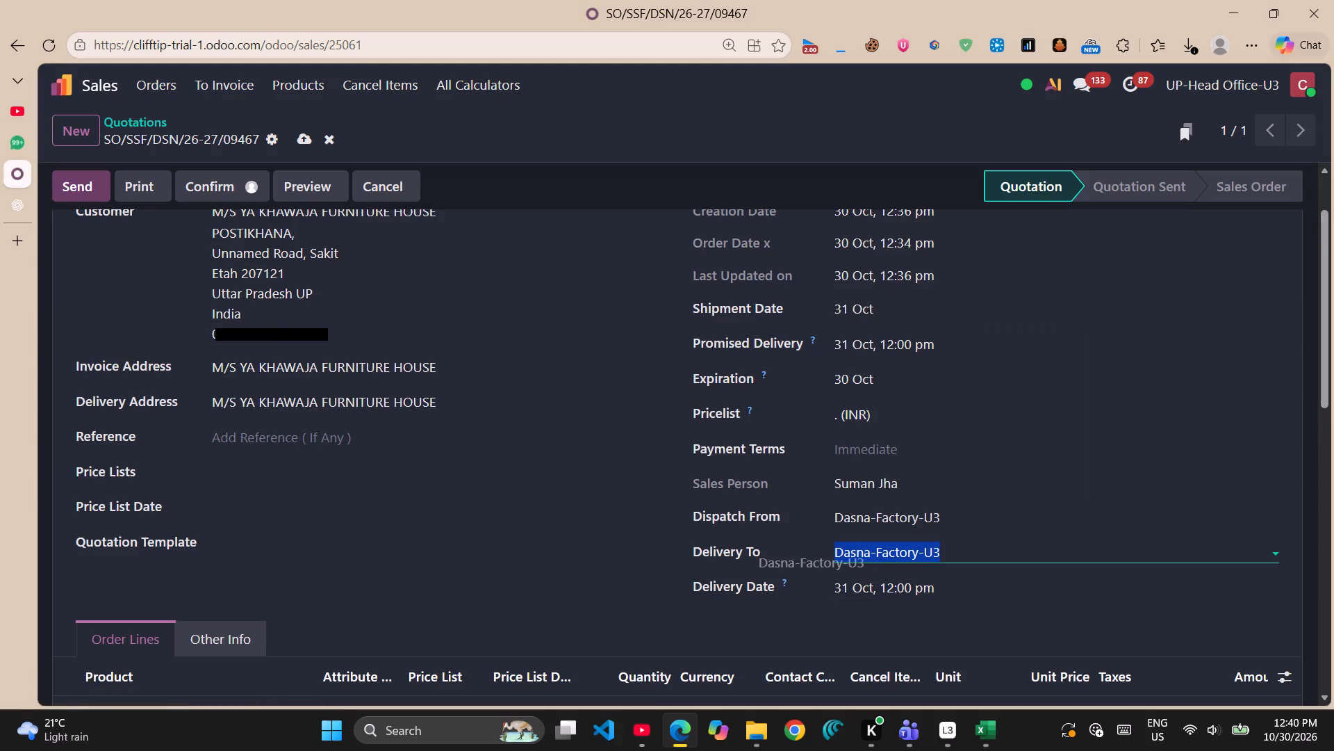
pyautogui.press('BackSpace')
pyautogui.click(1149, 385)
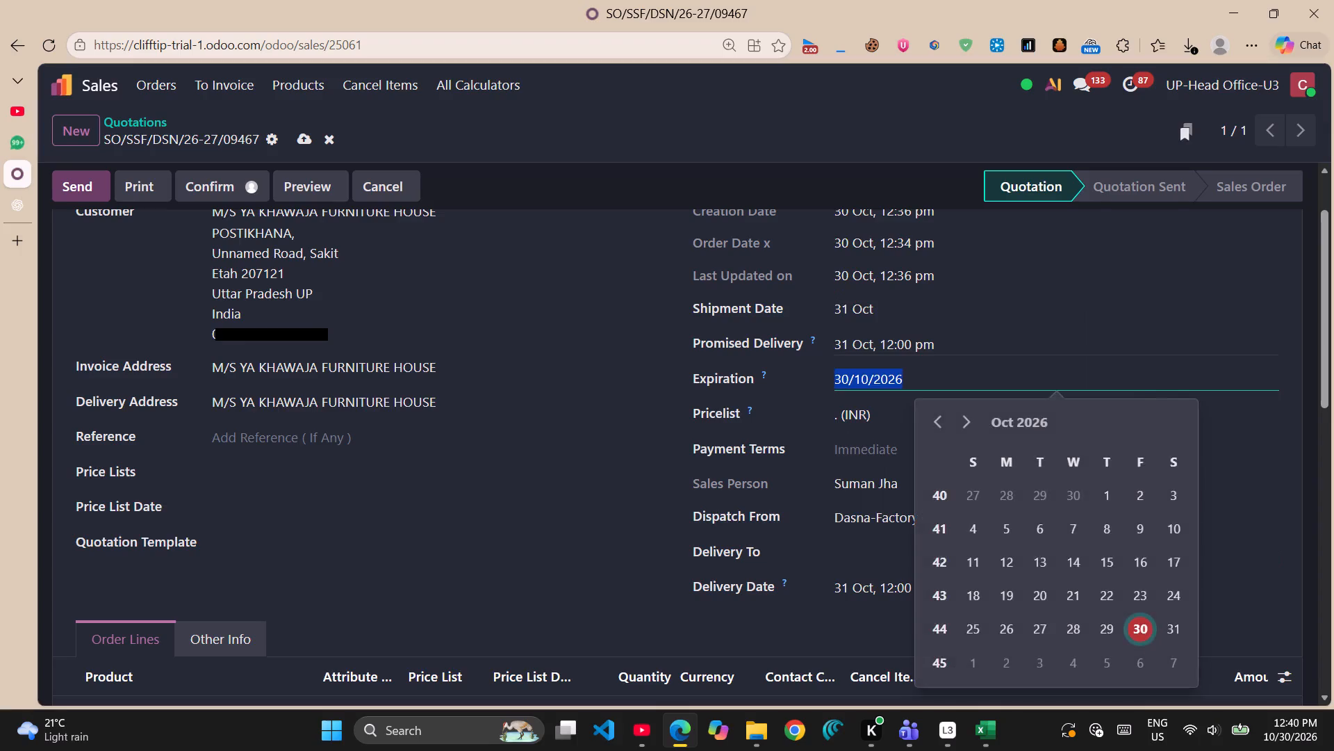
pyautogui.click(1200, 334)
pyautogui.click(616, 544)
# Add a product line to the quotation's order lines and search its product field for "shee".
pyautogui.scroll(-1, 643, 625)
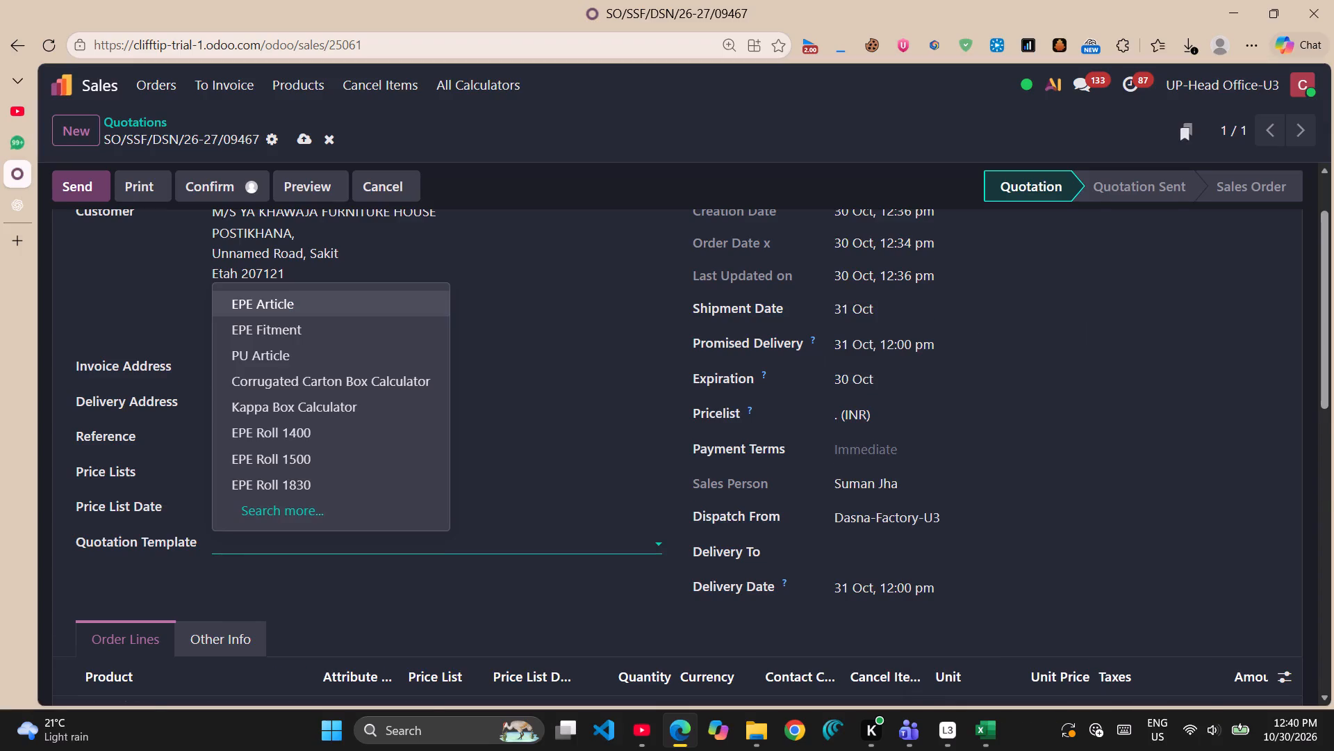
pyautogui.scroll(-2, 643, 613)
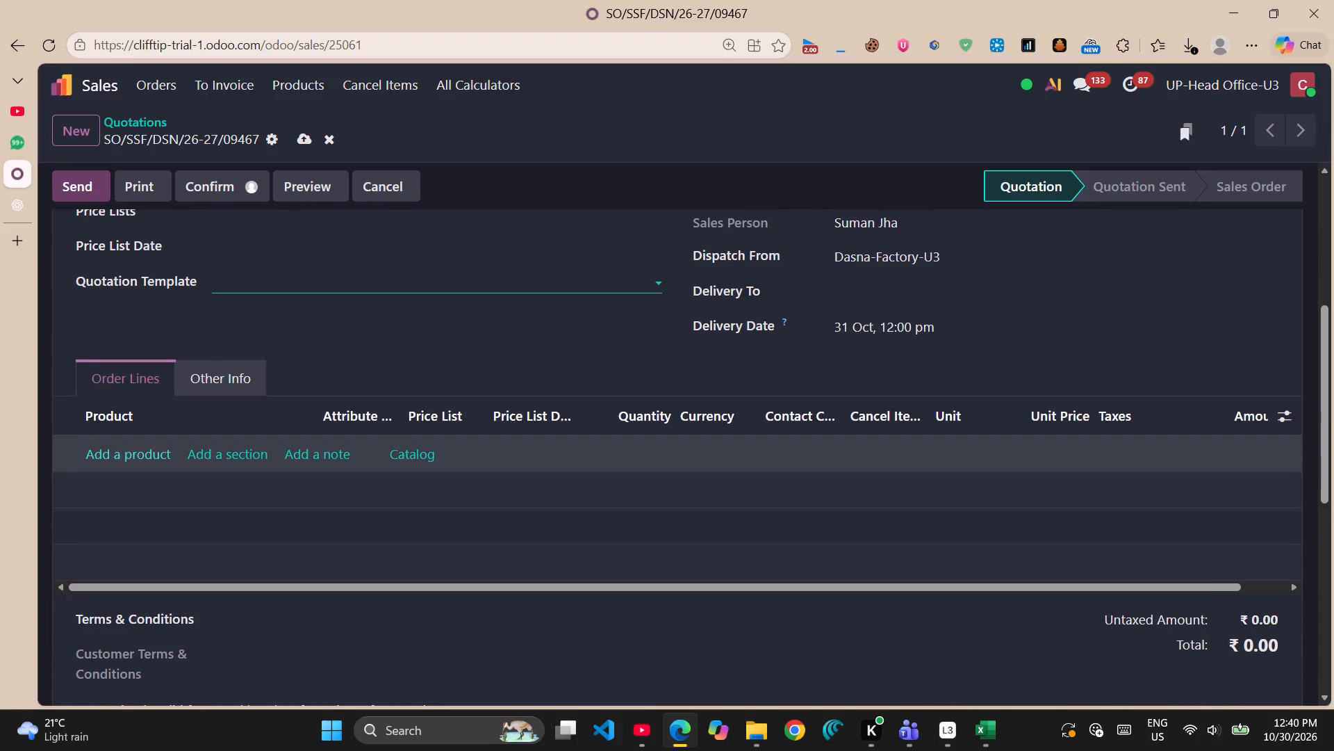
pyautogui.click(121, 447)
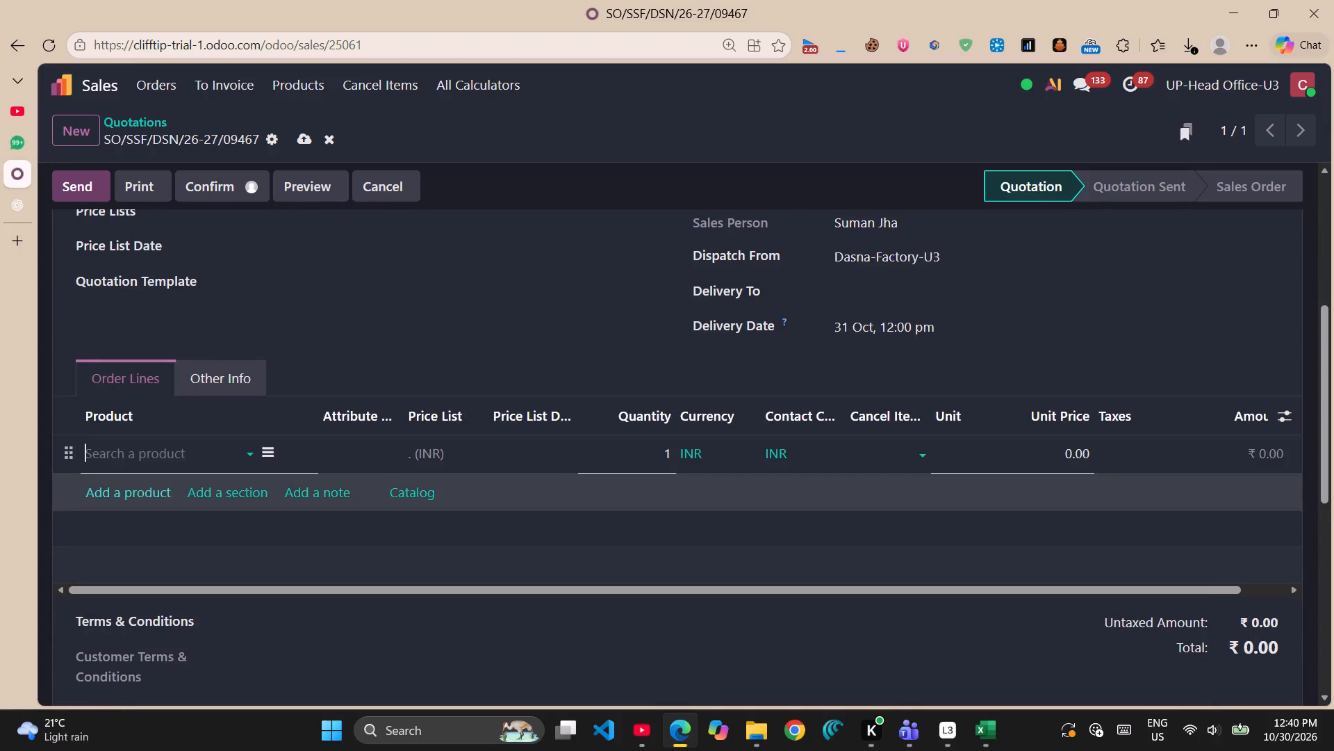
pyautogui.write('shee')
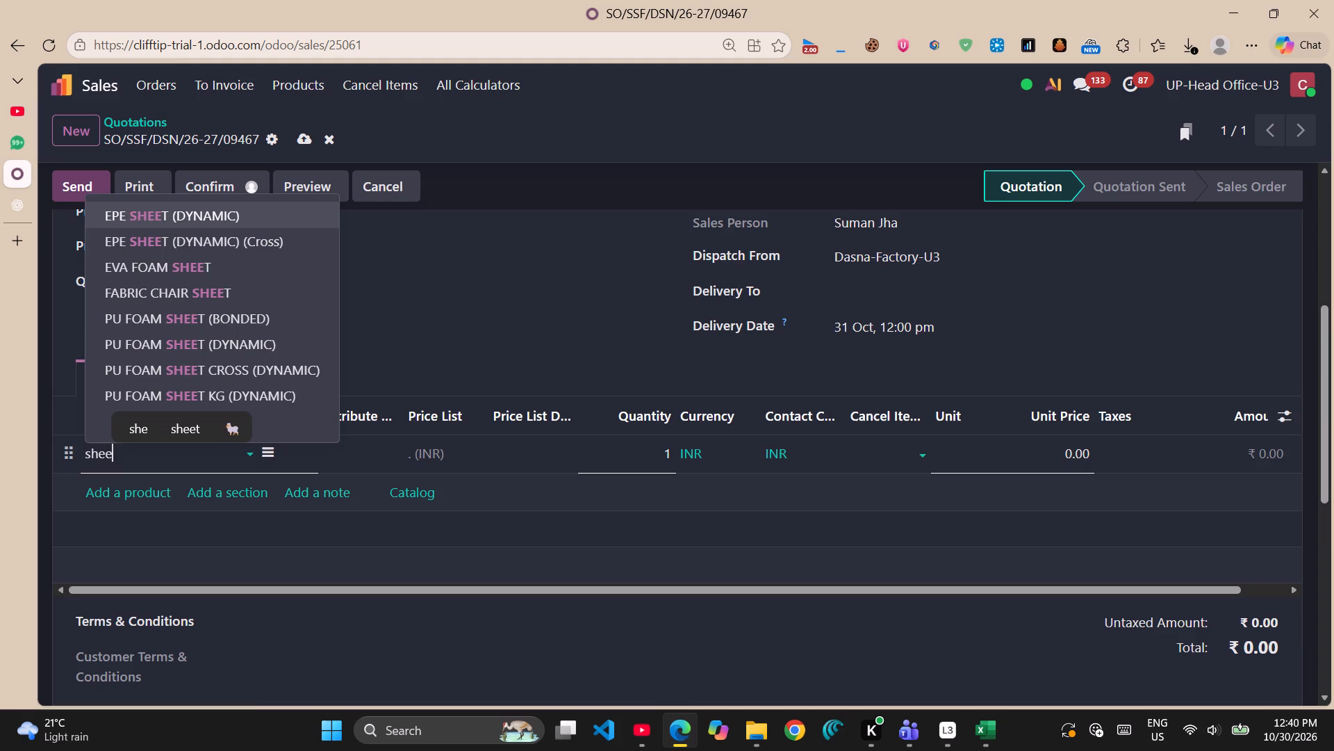
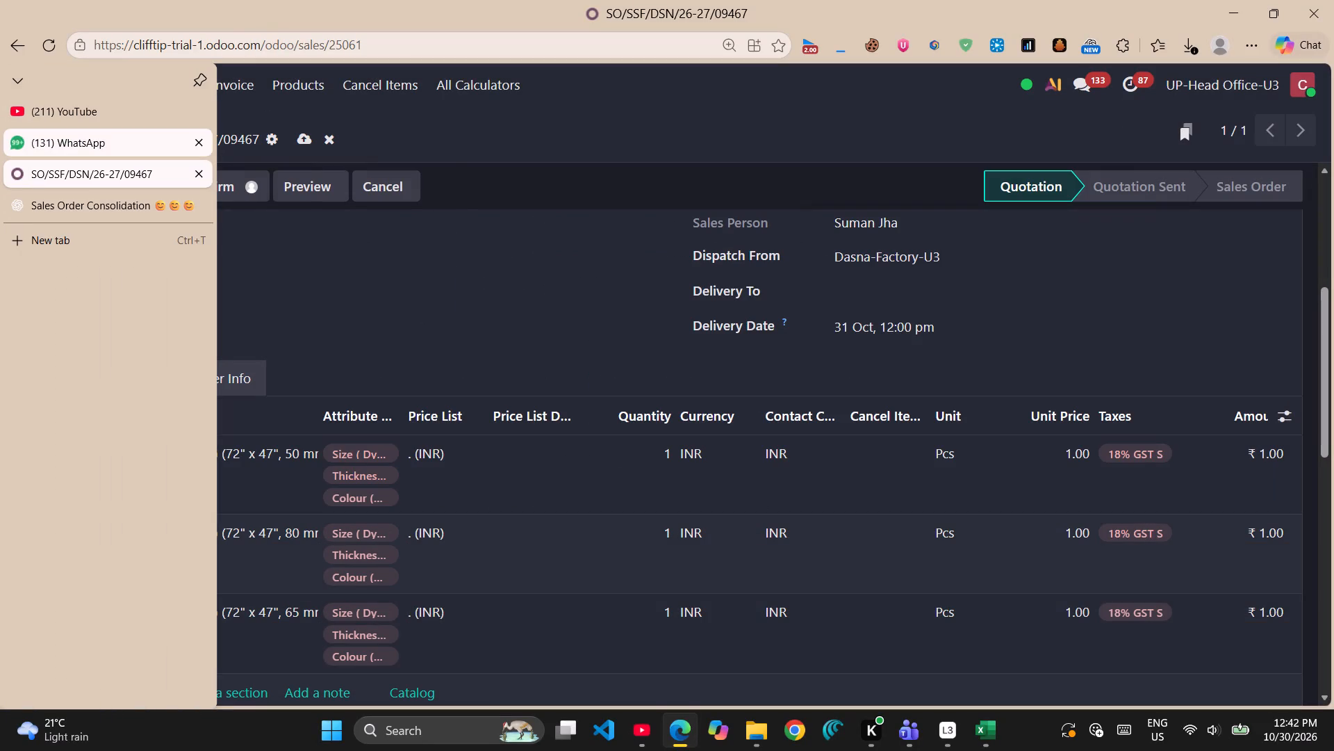
# Add another order line below the 65 mm sheet and choose EPE SHEET (DYNAMIC) as its product by searching for "shee".
pyautogui.click(152, 684)
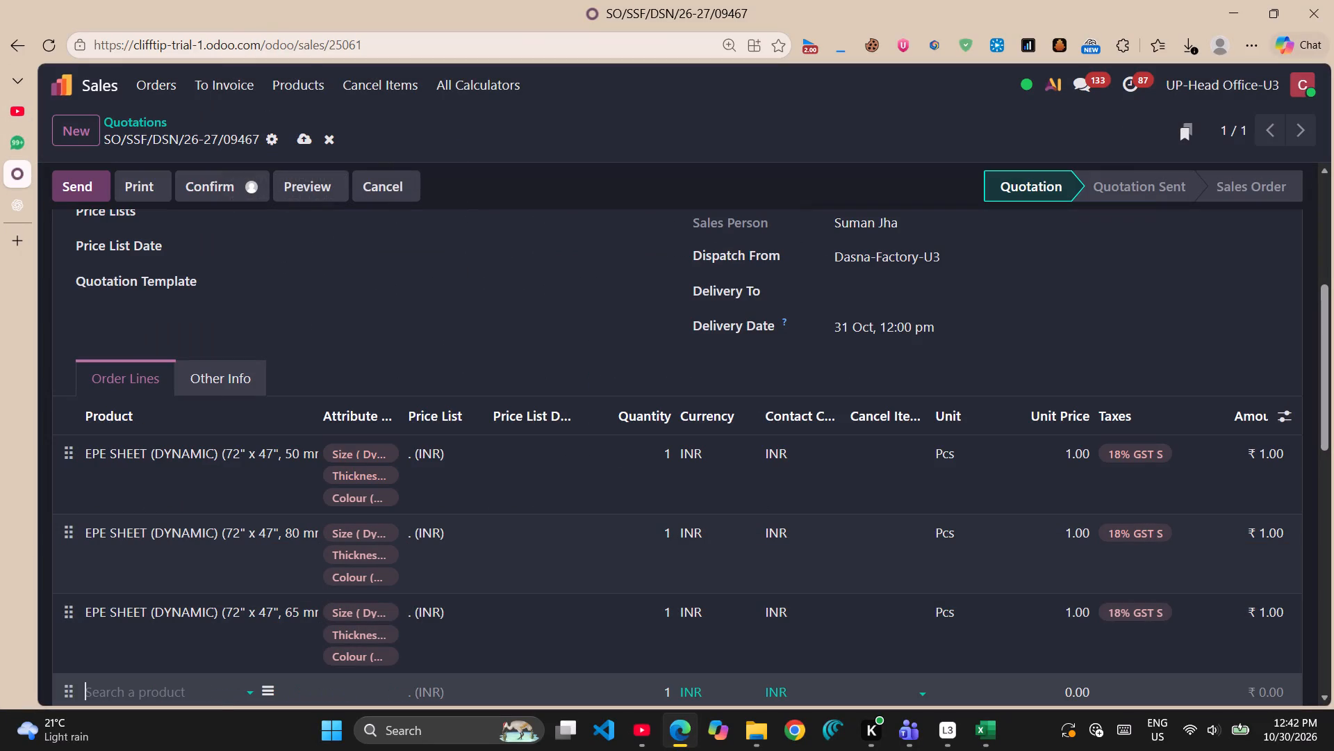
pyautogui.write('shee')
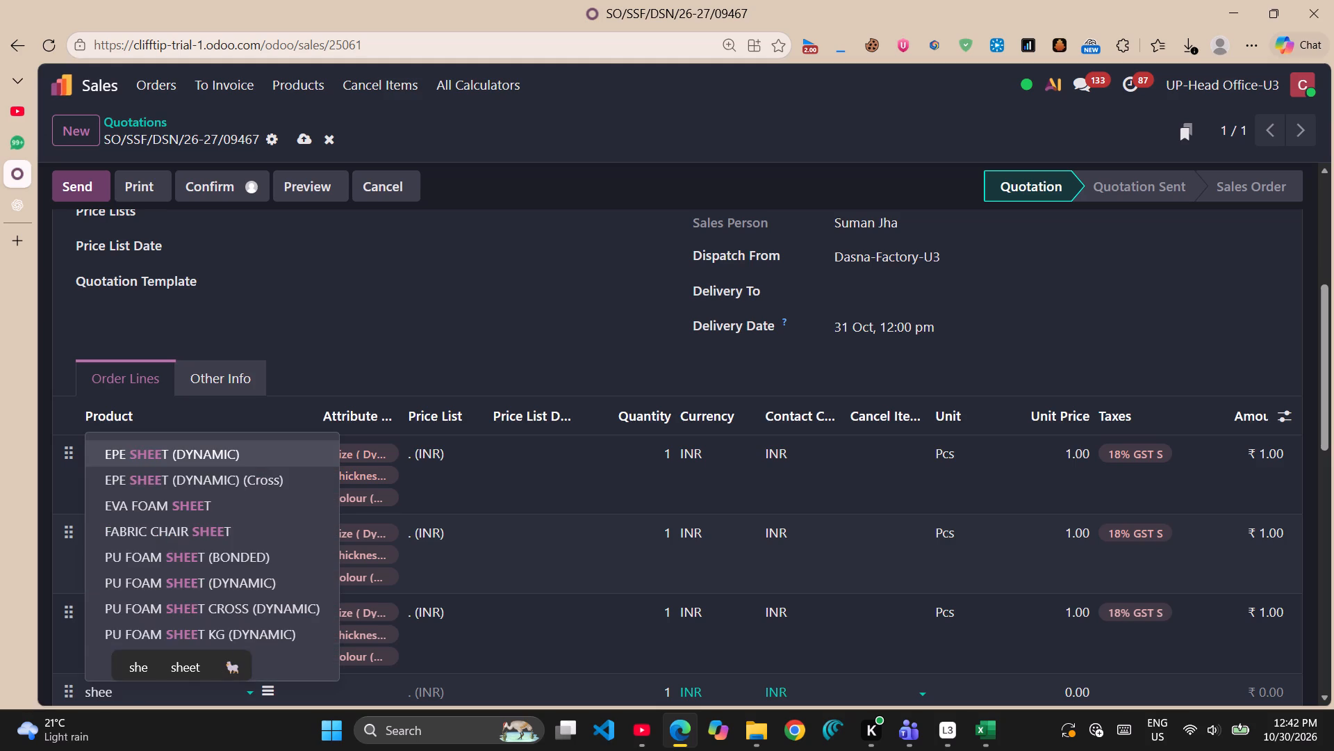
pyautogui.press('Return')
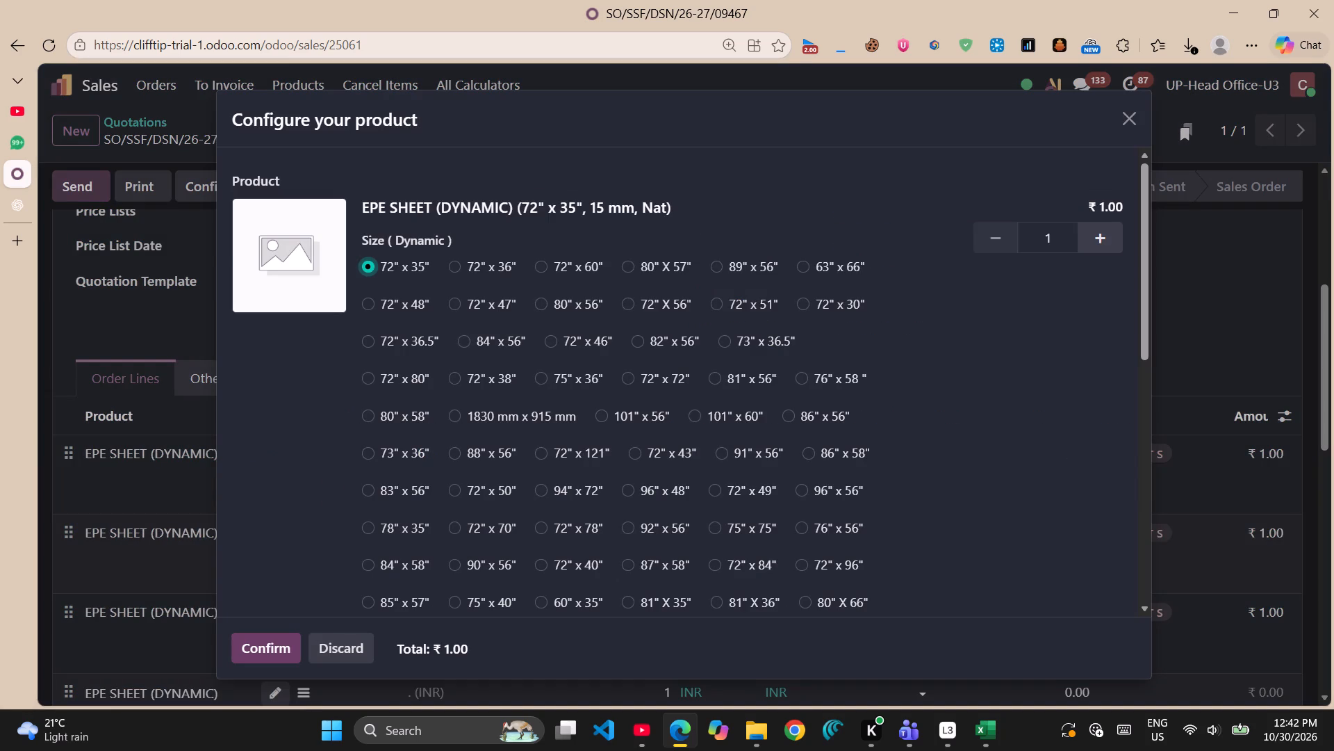
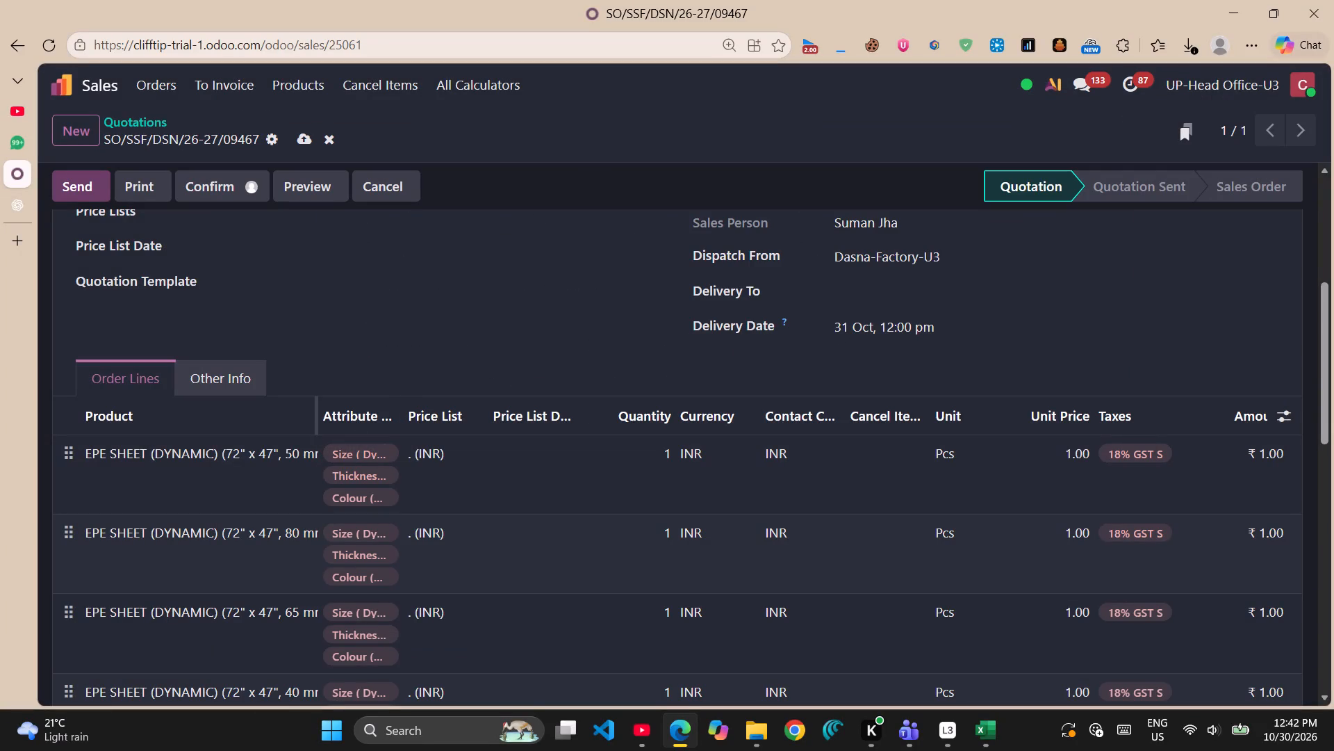
# Widen the Product column of the order lines so the full product descriptions fit.
pyautogui.moveTo(314, 407); pyautogui.dragTo(415, 444)
# Add another product line below the existing order lines and choose EPE SHEET (DYNAMIC) as its product.
pyautogui.scroll(-2, 326, 494)
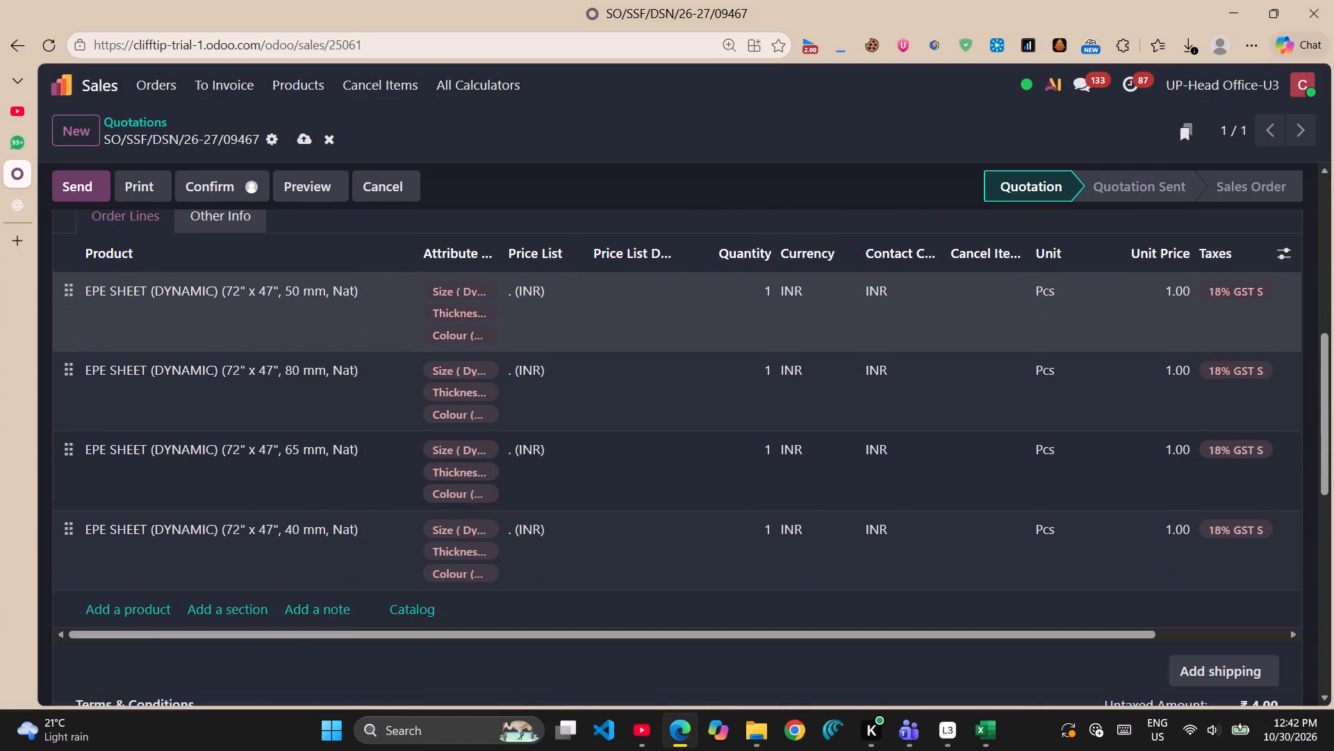
pyautogui.click(132, 604)
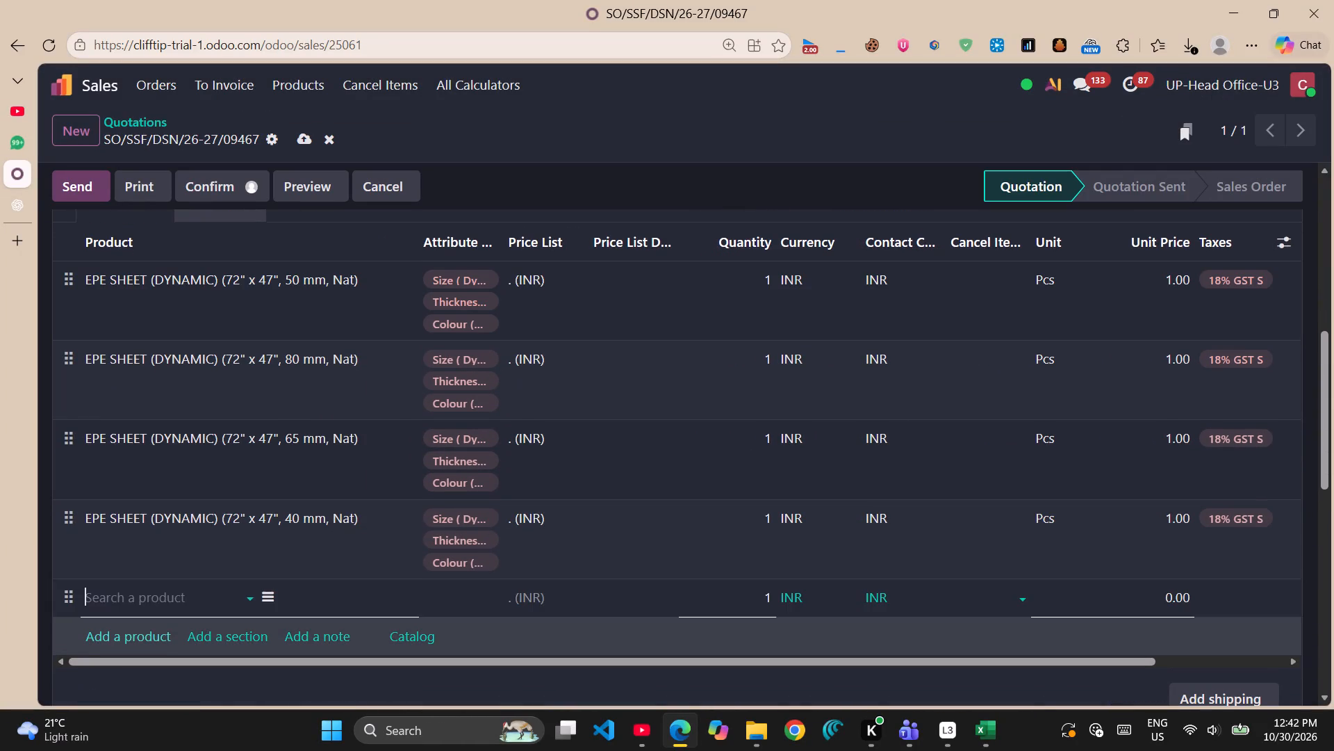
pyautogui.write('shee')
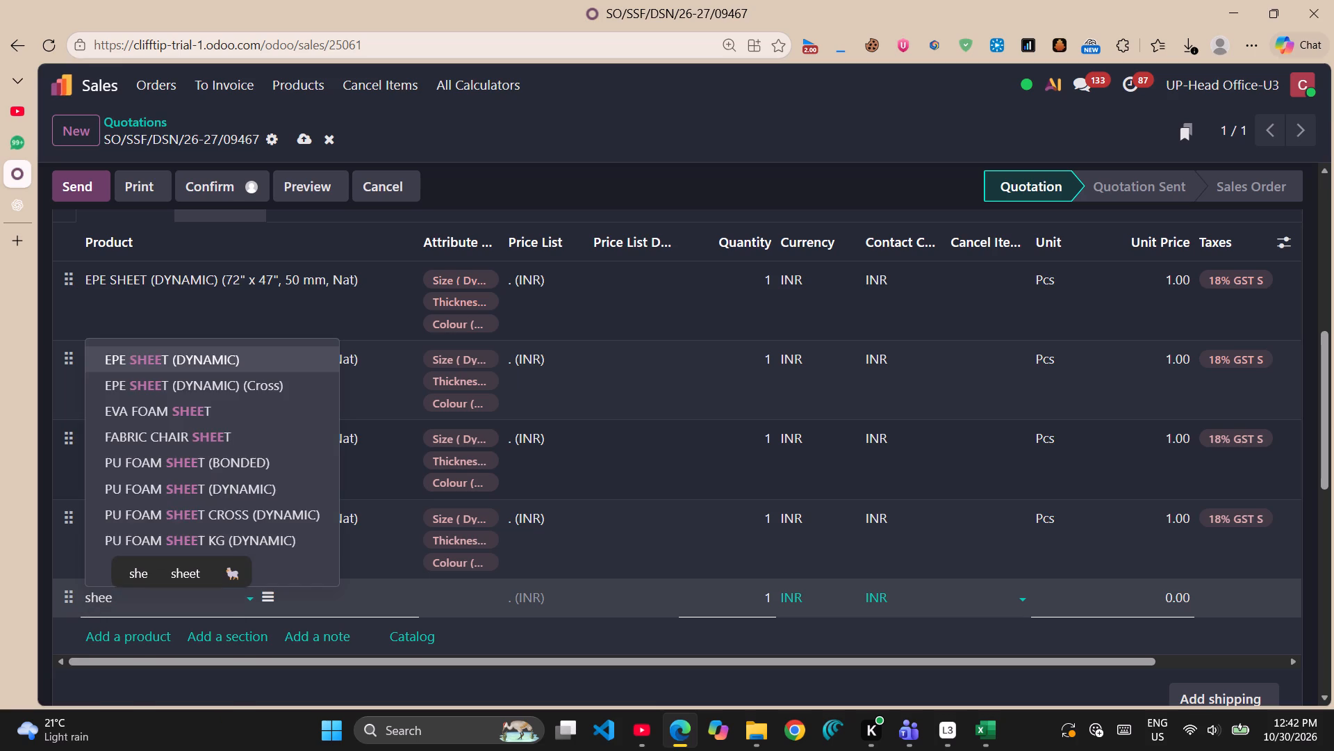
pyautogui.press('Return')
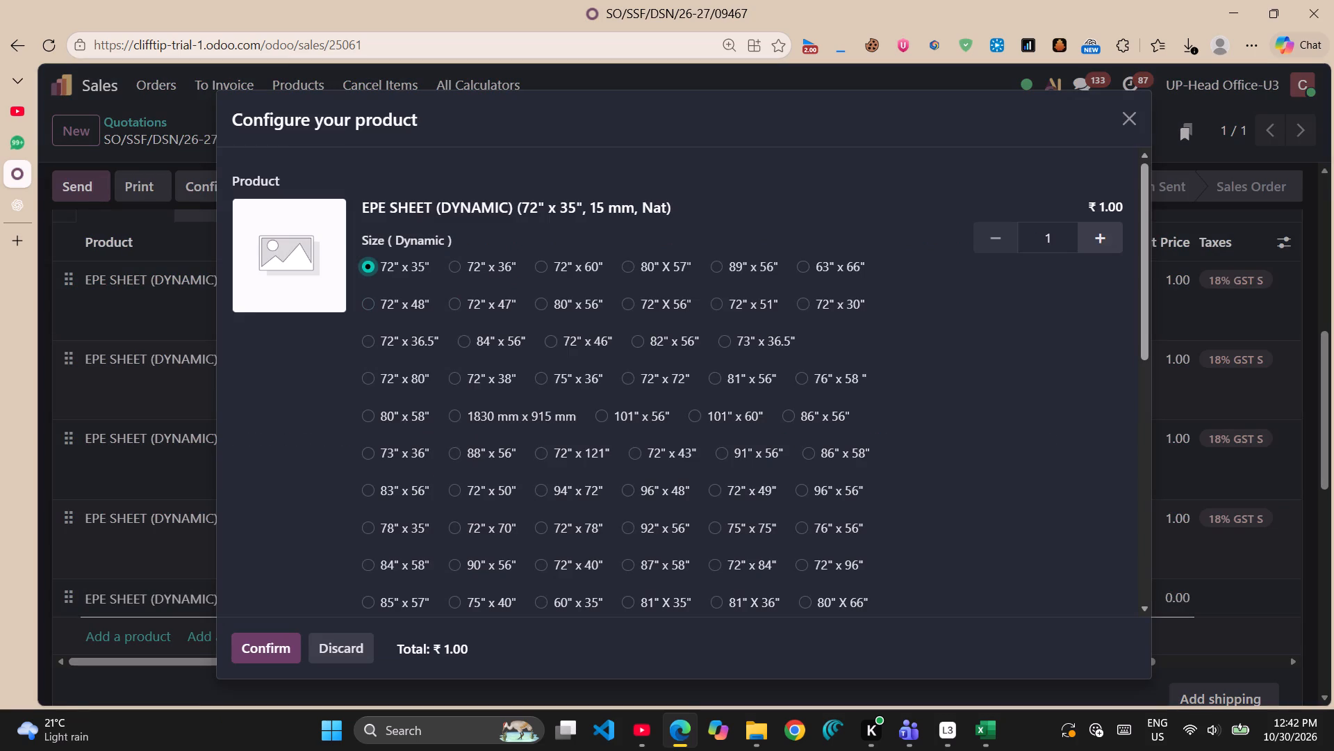
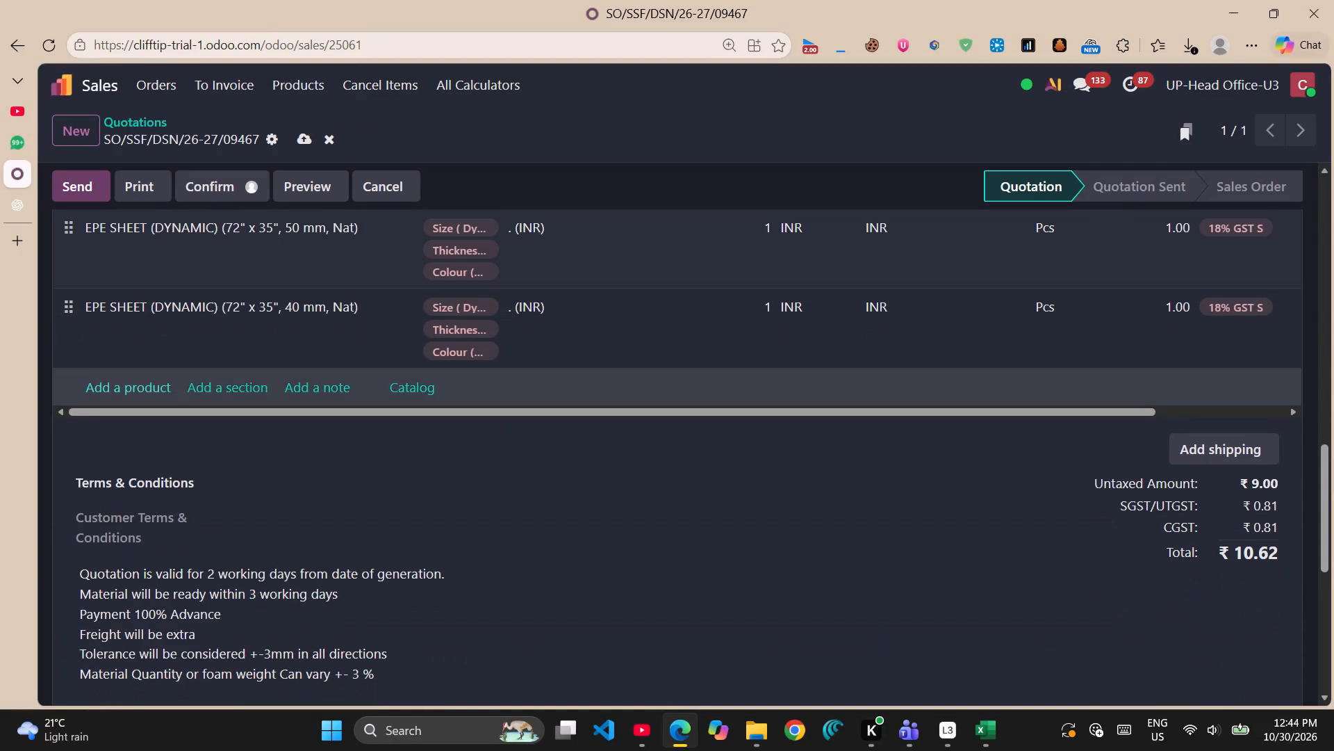
# Find the product with "shee", choose EPE SHEET (DYNAMIC) for the new order line, and go through its configuration options.
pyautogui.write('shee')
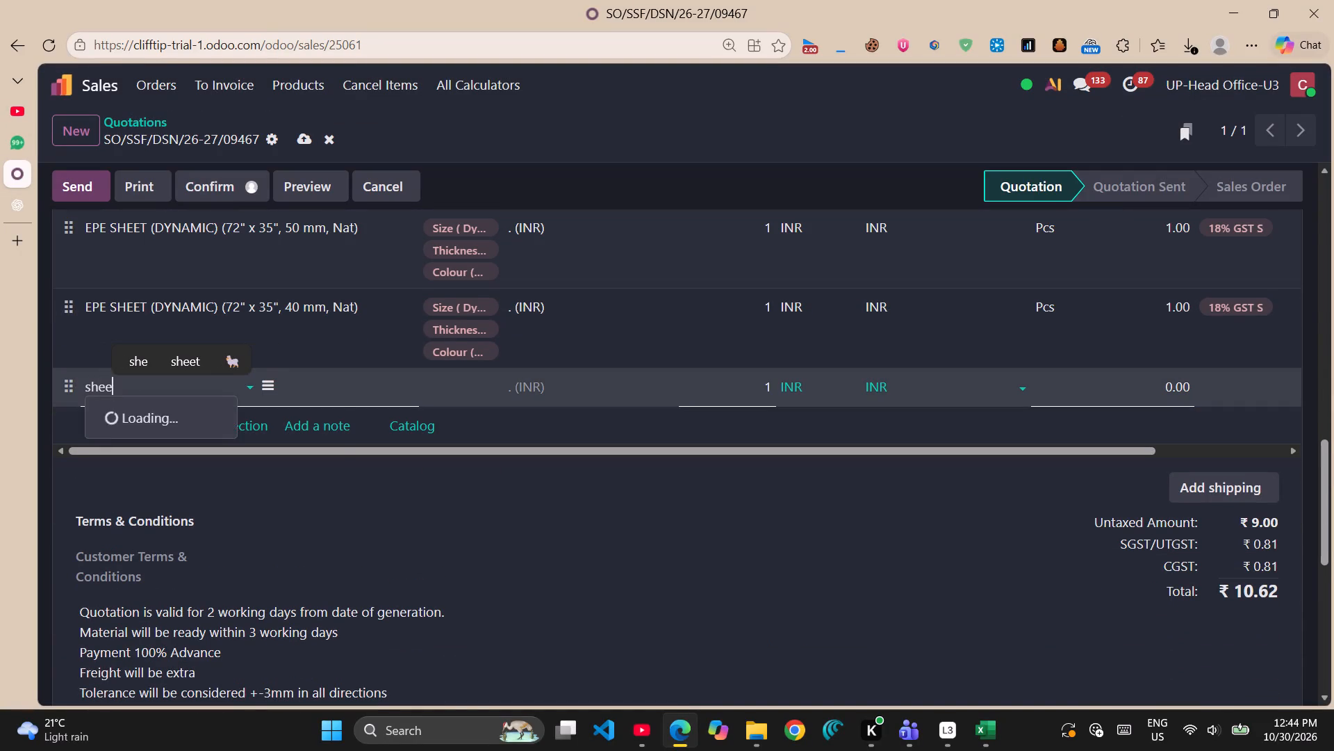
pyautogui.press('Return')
pyautogui.scroll(-4, 425, 174)
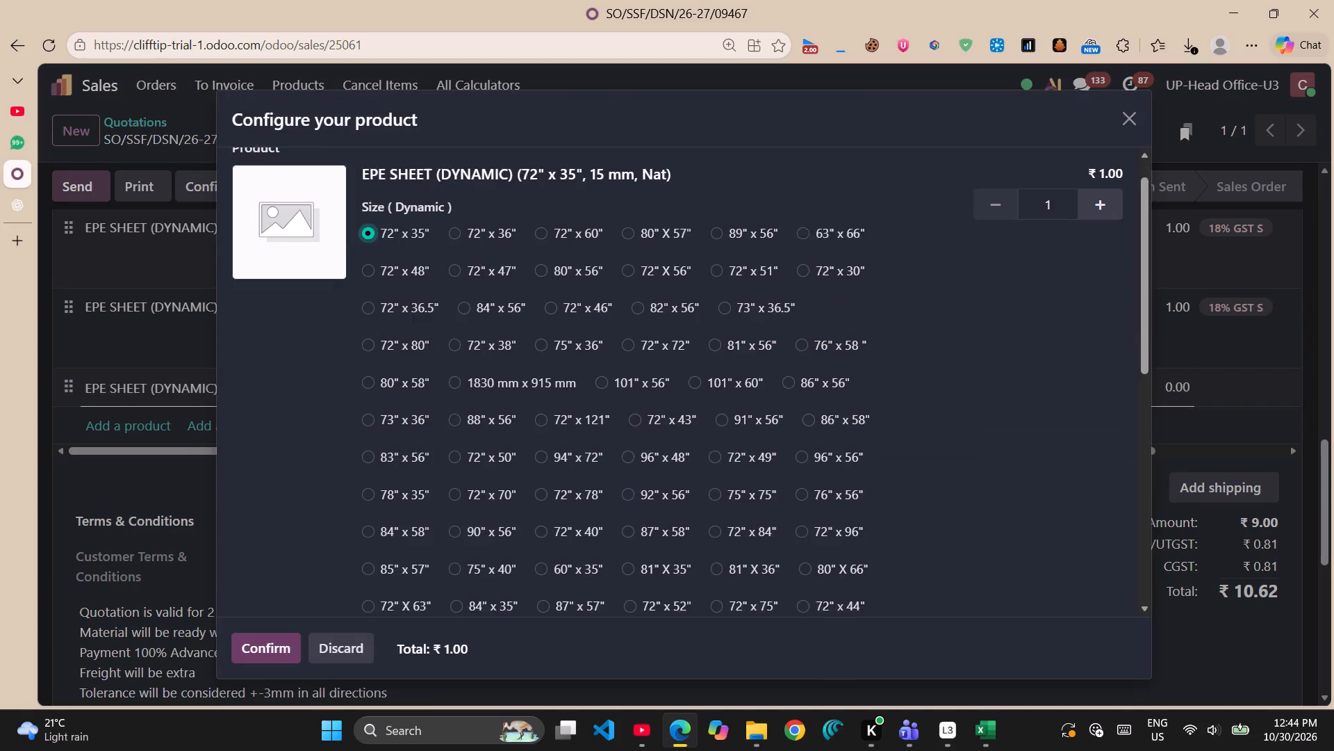
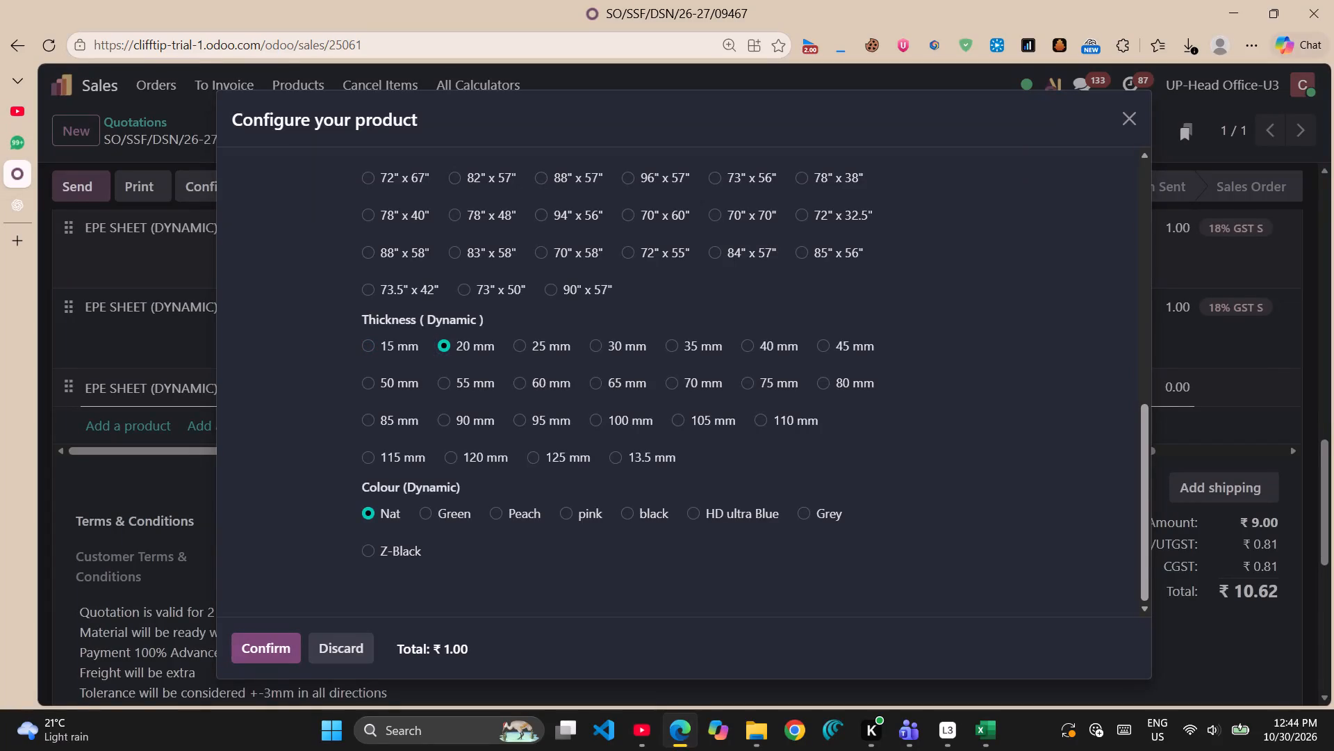
# Review the EPE SHEET (DYNAMIC) order lines on the quotation, checking the sizes, thicknesses and colours added.
pyautogui.scroll(7, 385, 362)
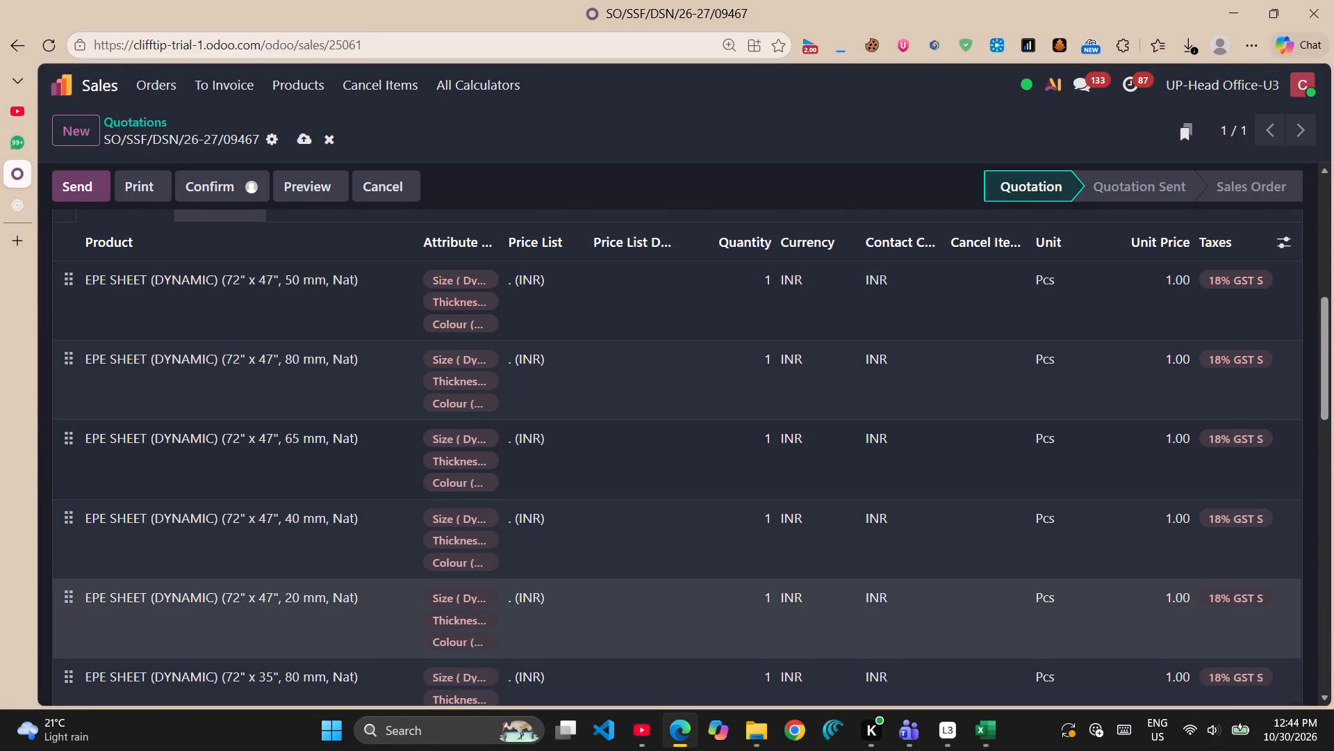
pyautogui.scroll(-1, 367, 611)
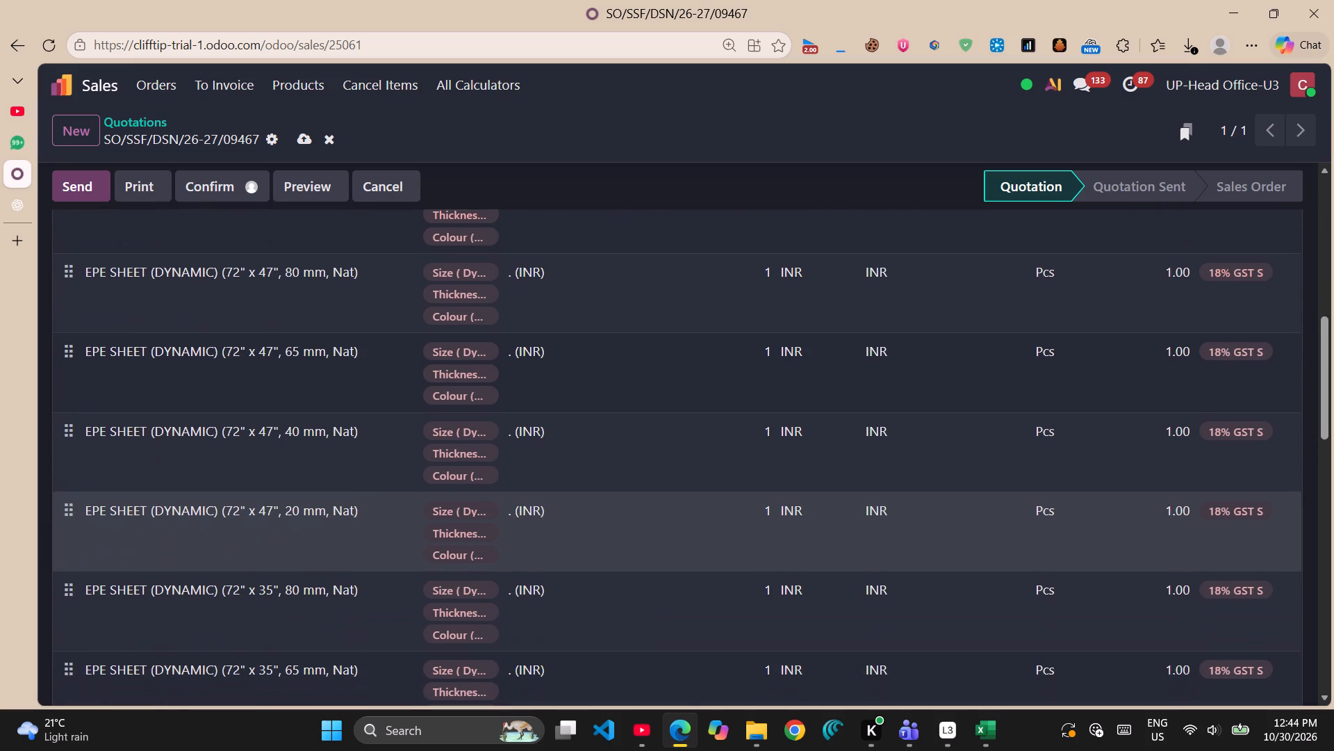
pyautogui.scroll(-2, 367, 592)
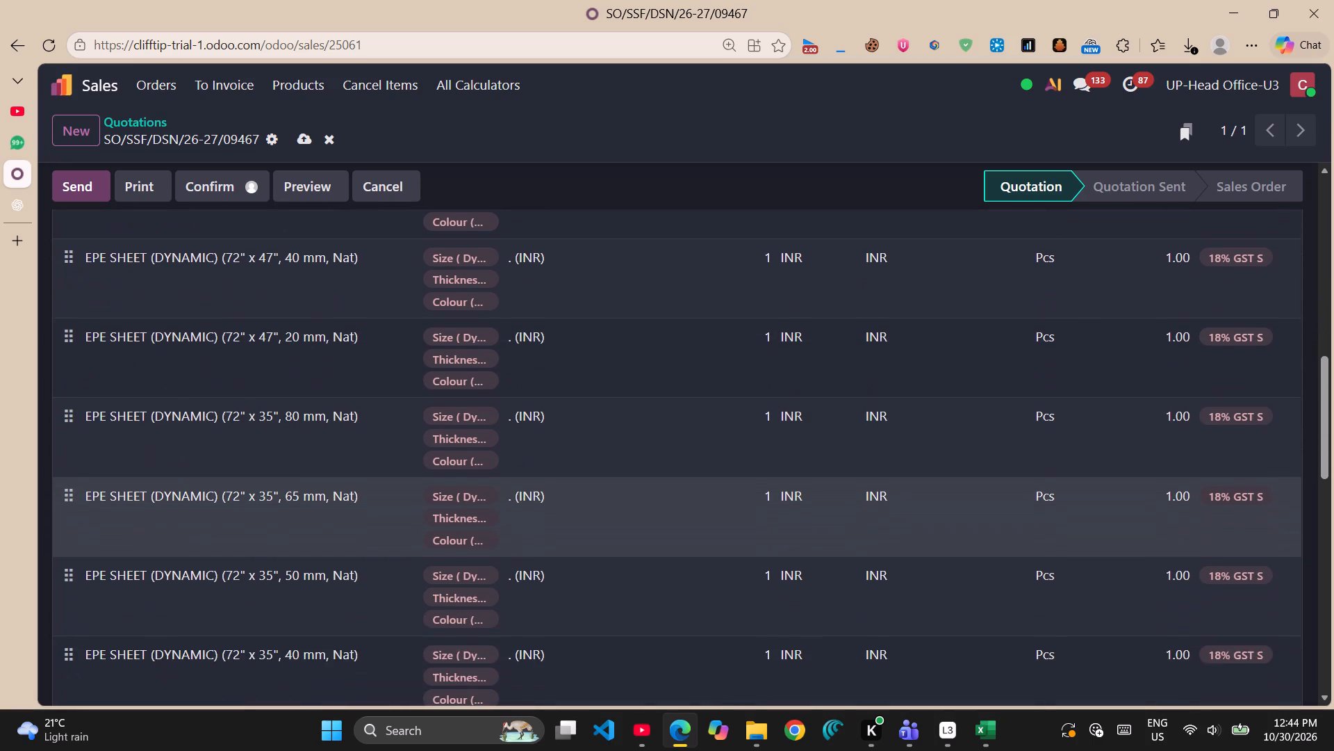
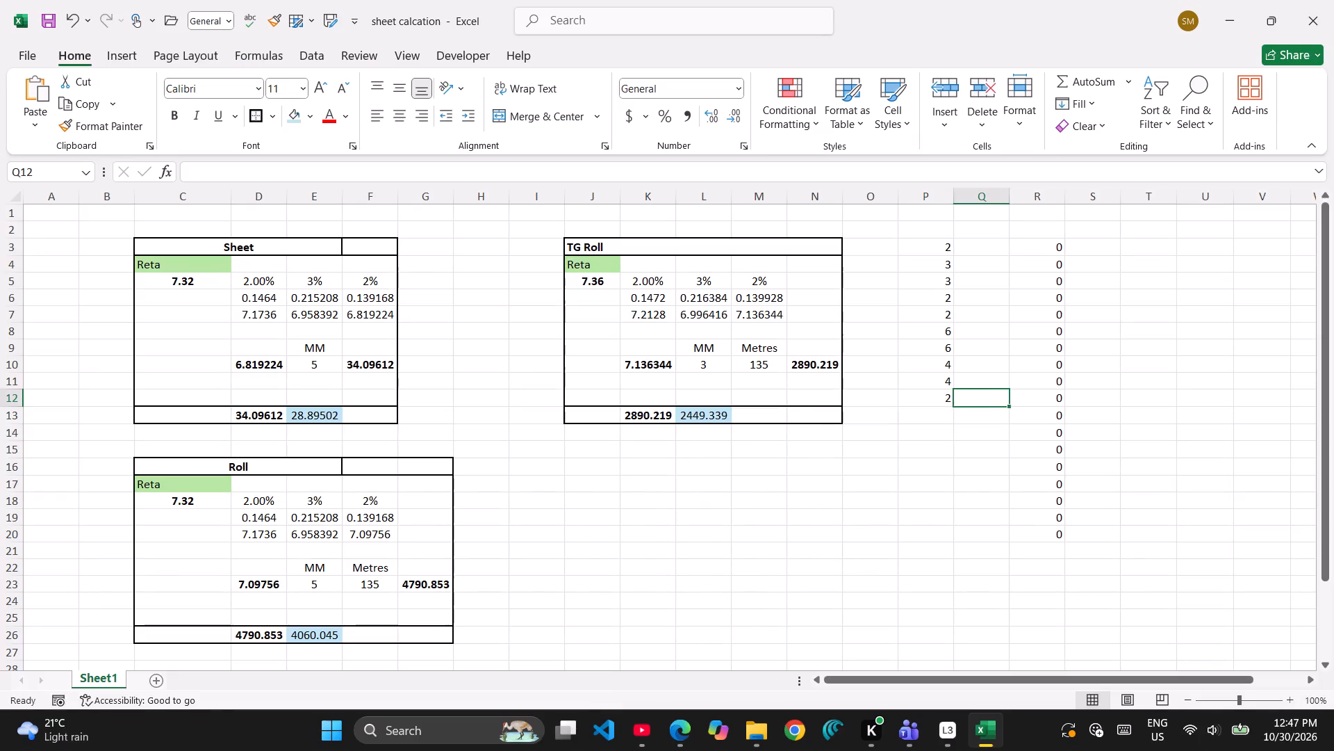
# Clear the surplus product formulas from cells R13 to R20, beneath the last row that has a quantity in column P.
pyautogui.press('Right')
pyautogui.press('Down')
pyautogui.hotkey('ctrl', 'Down')
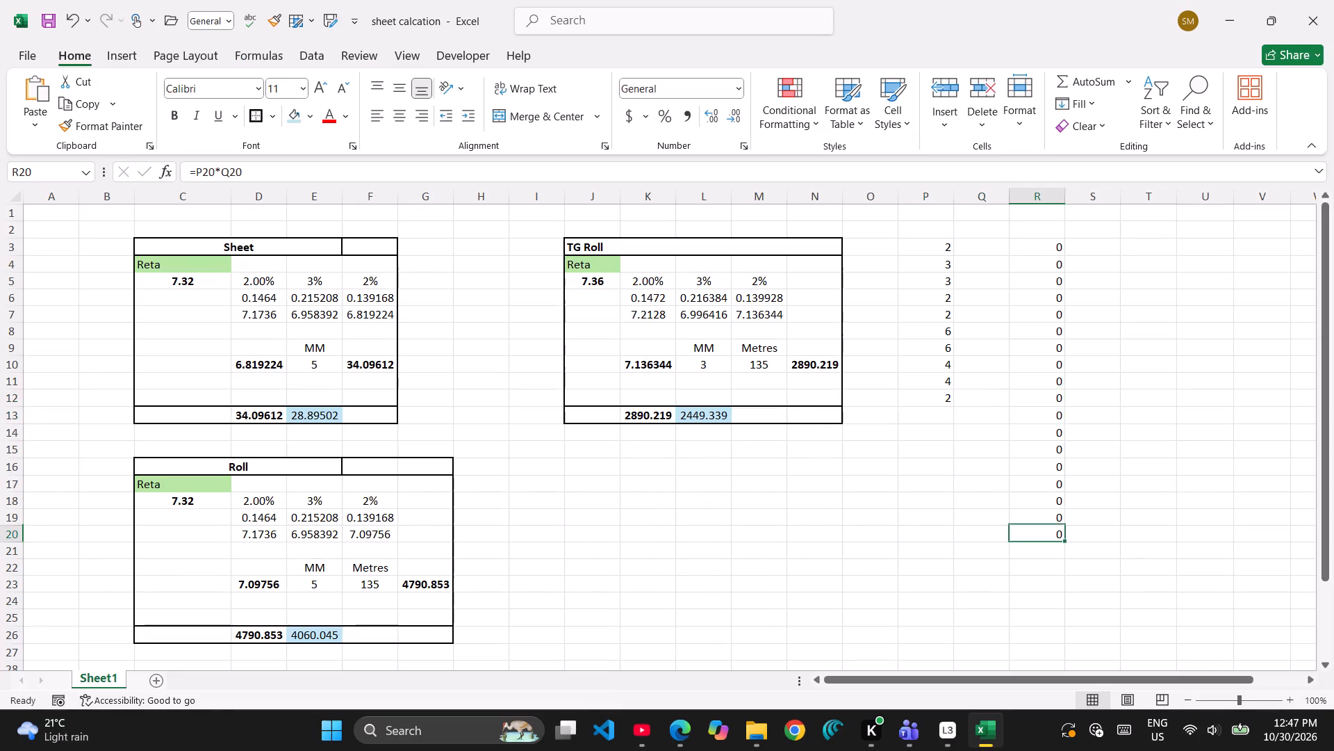
pyautogui.press('Up')
pyautogui.press('Up')
pyautogui.press('Up')
pyautogui.press('Up')
pyautogui.press('Up')
pyautogui.press('Up')
pyautogui.press('Up')
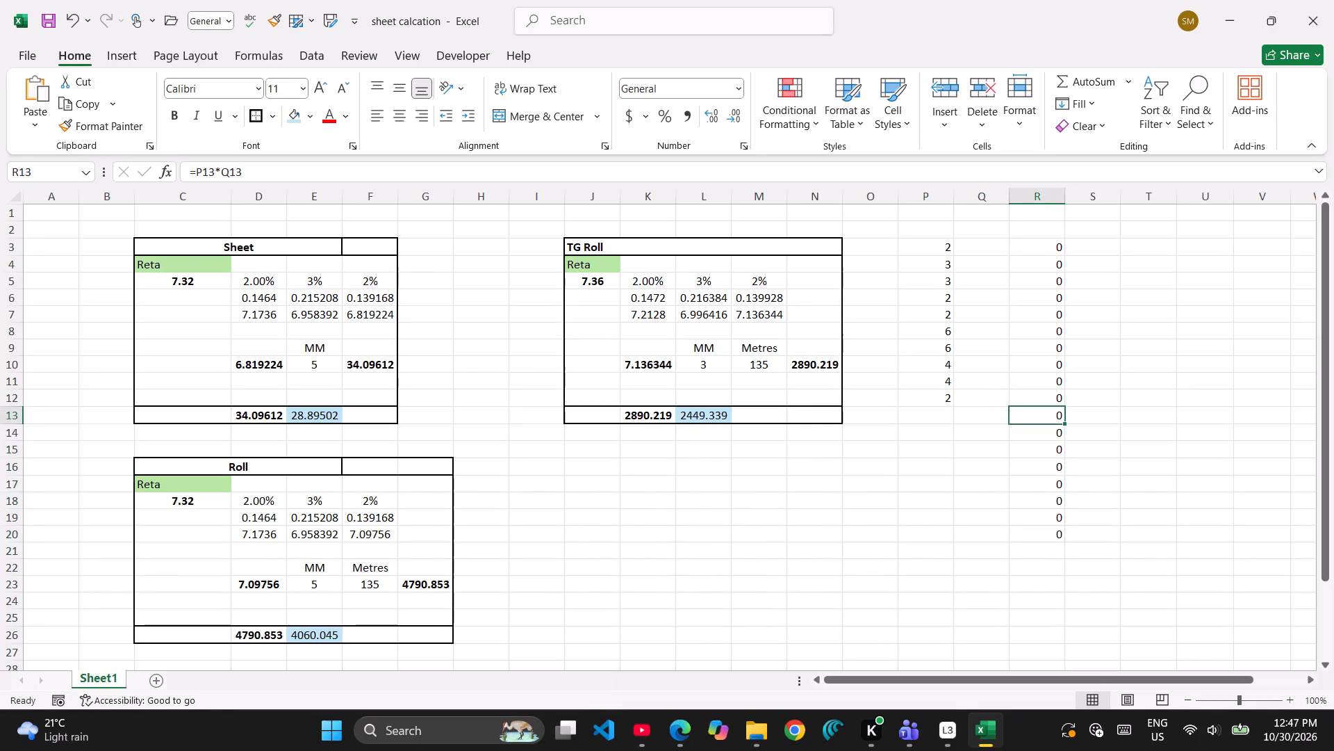
pyautogui.hotkey('shift', 'Down')
pyautogui.hotkey('shift', 'Down')
pyautogui.hotkey('shift', 'Down')
pyautogui.hotkey('shift', 'Down')
pyautogui.hotkey('shift', 'Down')
pyautogui.hotkey('shift', 'Down')
pyautogui.hotkey('shift', 'Down')
pyautogui.hotkey('shift', 'Down')
pyautogui.hotkey('shift', 'Down')
pyautogui.hotkey('shift', 'Down')
pyautogui.hotkey('shift', 'Up')
pyautogui.hotkey('shift', 'Up')
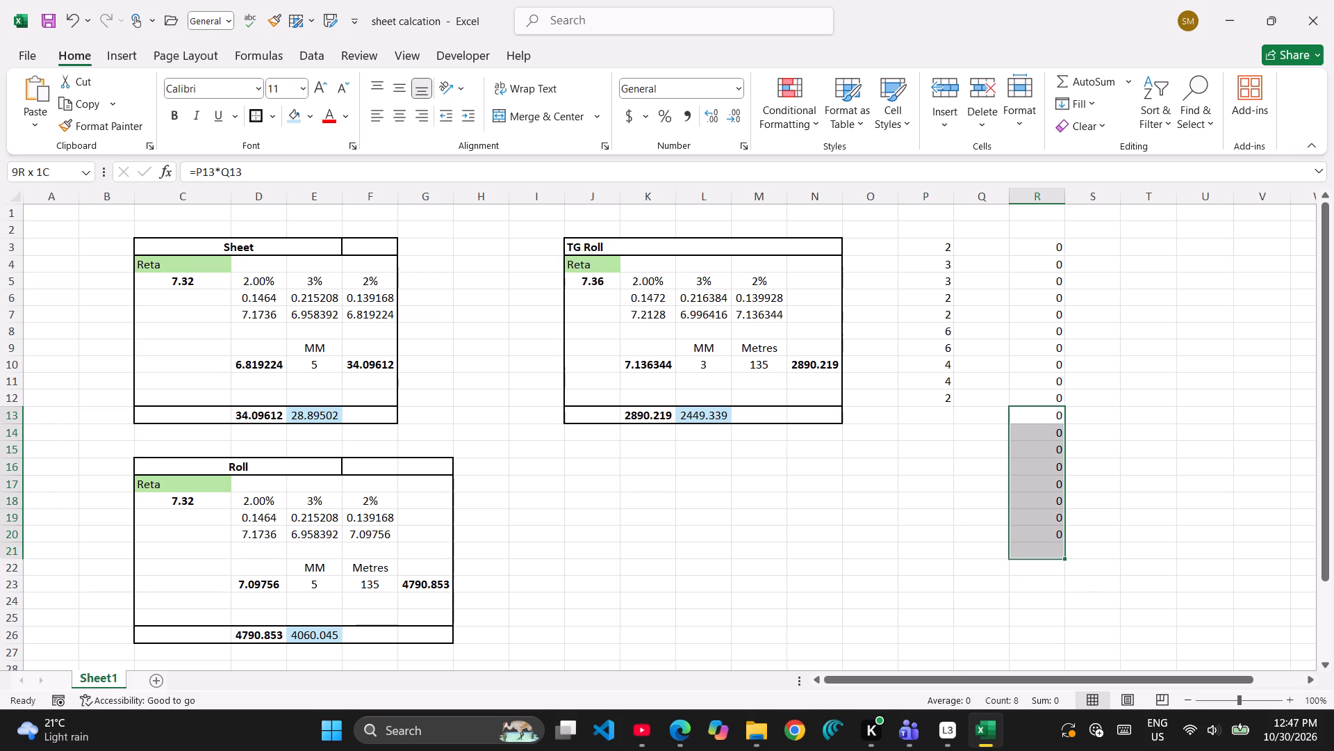
pyautogui.hotkey('shift', 'Up')
pyautogui.hotkey('shift', 'Up')
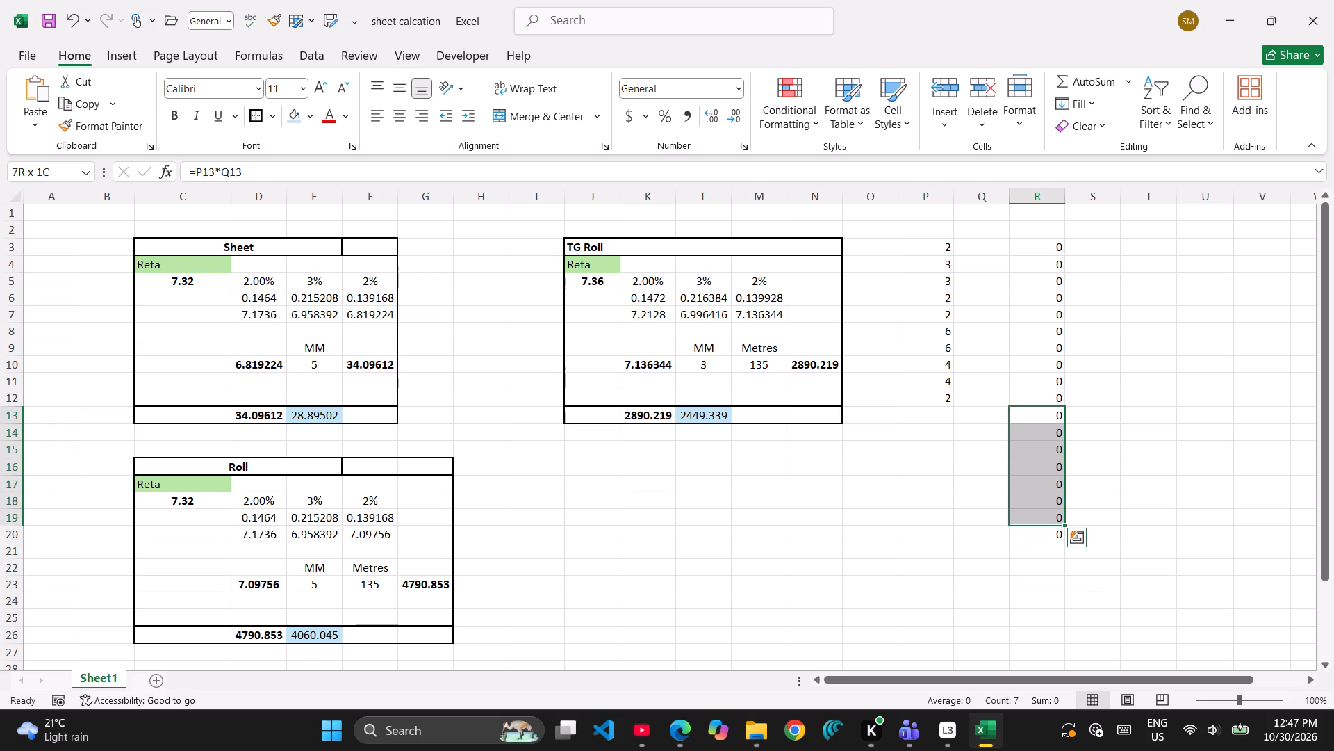
pyautogui.hotkey('shift', 'Down')
pyautogui.press('Delete')
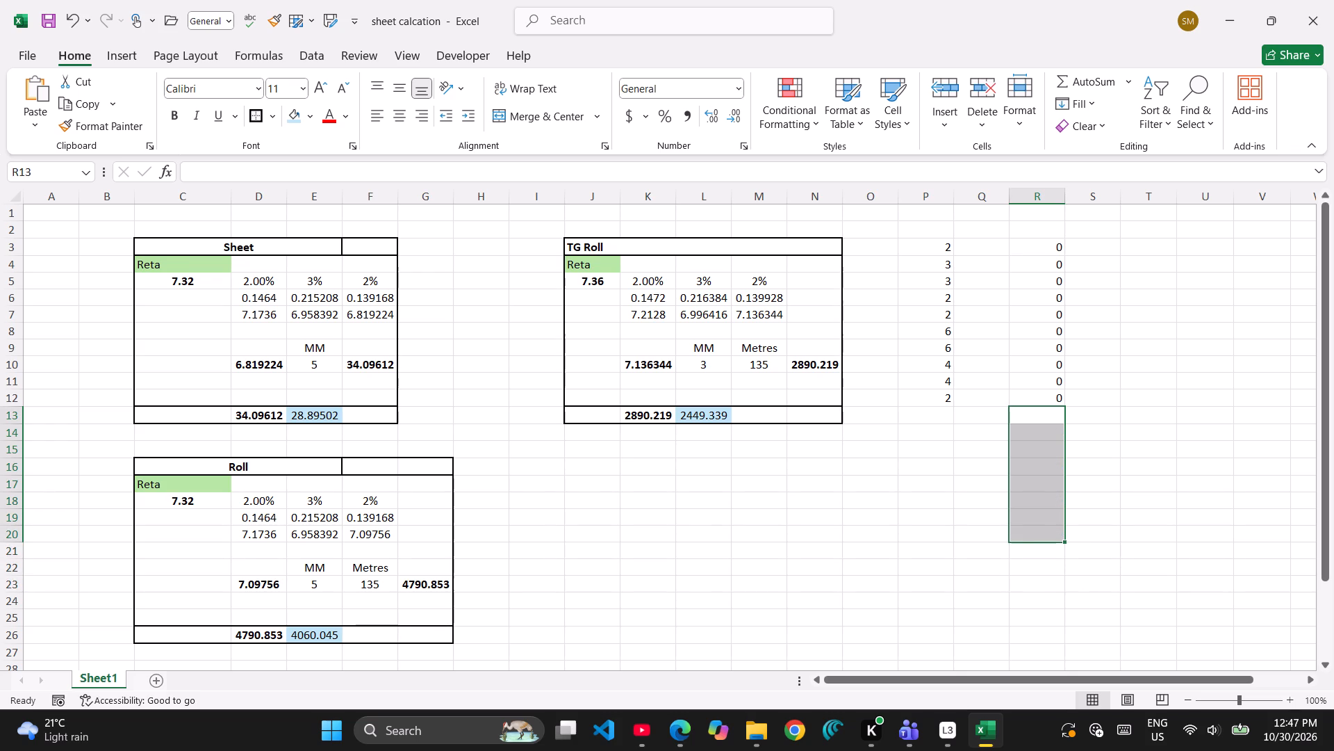
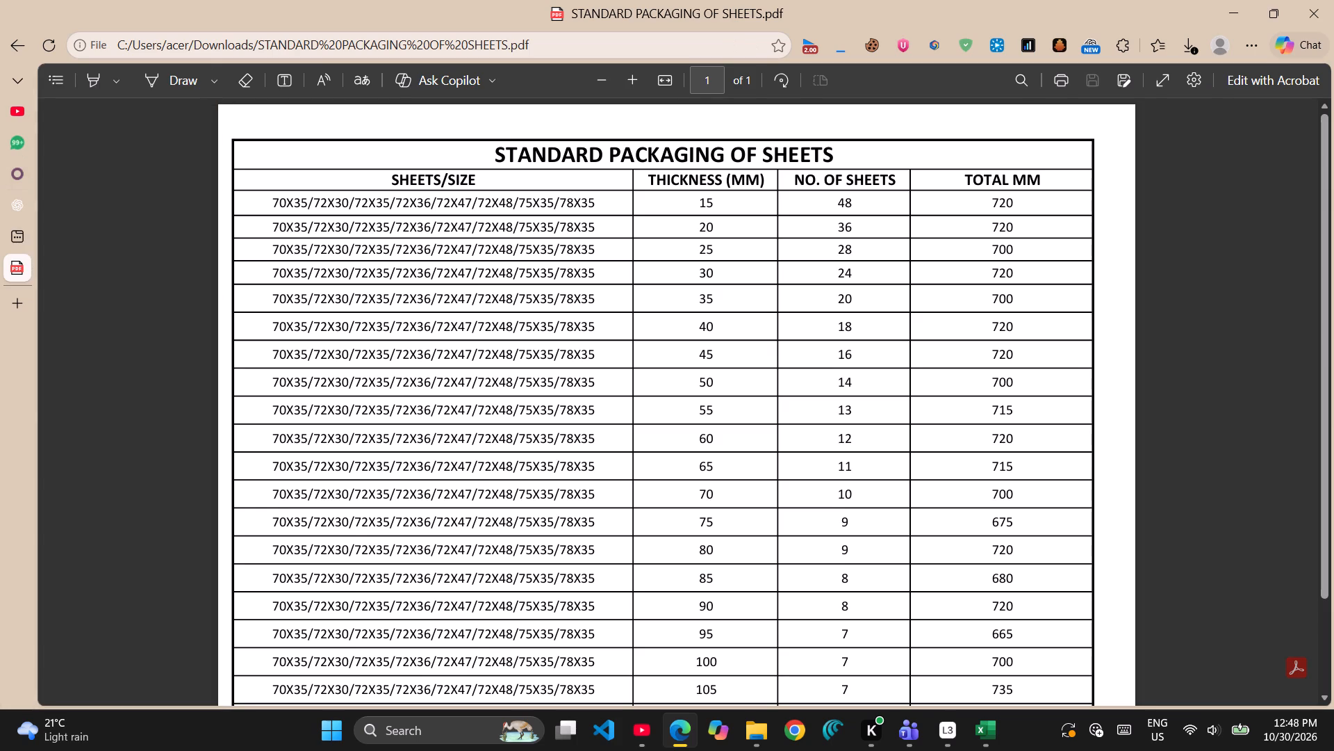
# Switch from the packaging chart PDF back to the sheet calcation workbook in Excel.
pyautogui.click(985, 744)
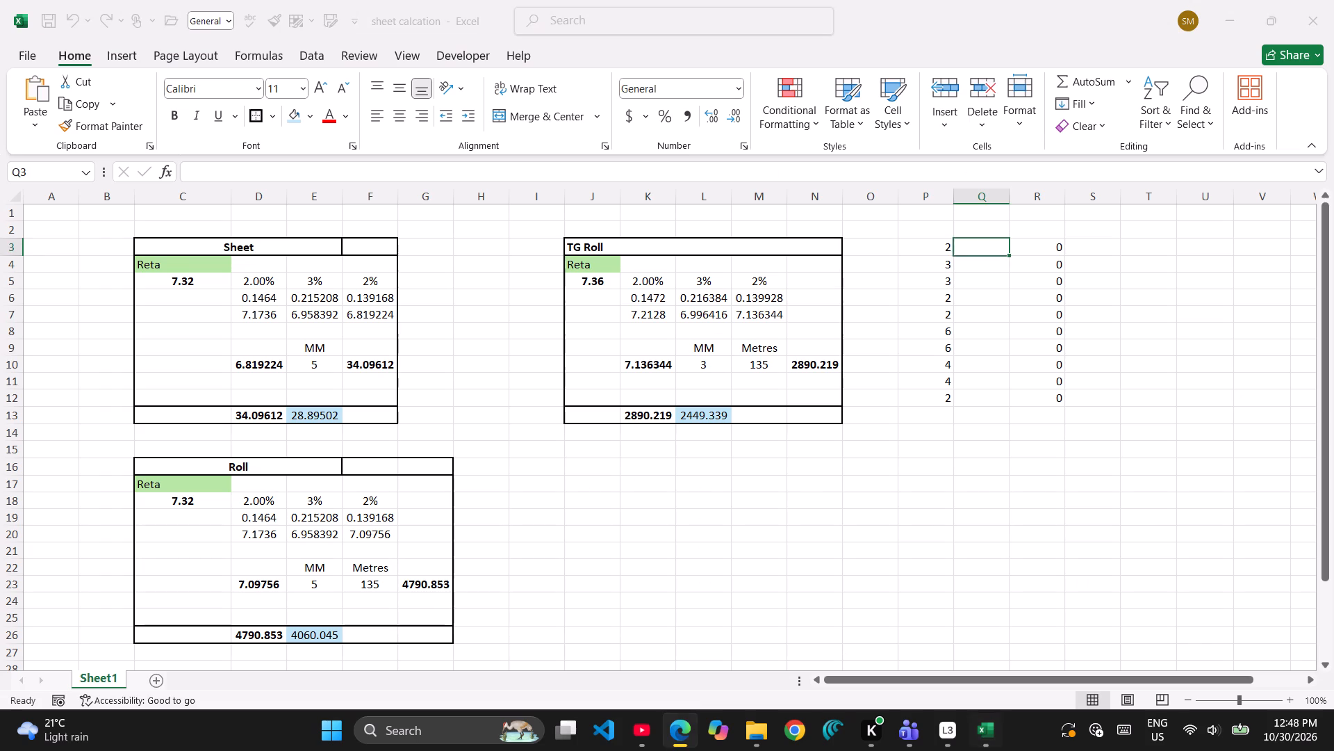
# Enter 36 sheets per bundle in cell Q12 for the 20 mm, 72" x 35" sheet.
pyautogui.click(968, 396)
pyautogui.write('36')
pyautogui.press('Return')
pyautogui.press('Up')
pyautogui.press('Down')
pyautogui.press('Up')
pyautogui.press('Up')
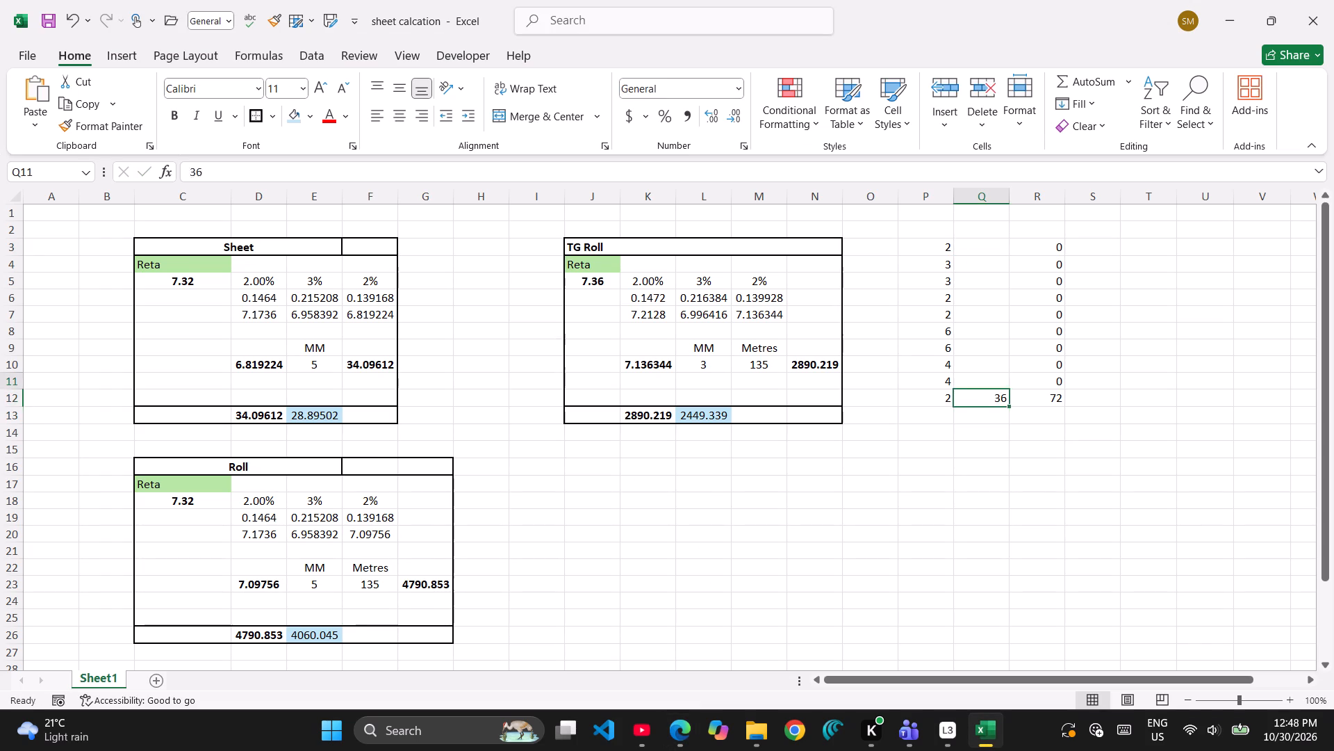
# Check the quotation line against the packaging chart and enter 18 sheets per bundle in Q11 for the 40 mm, 72" x 35" sheet.
pyautogui.click(664, 743)
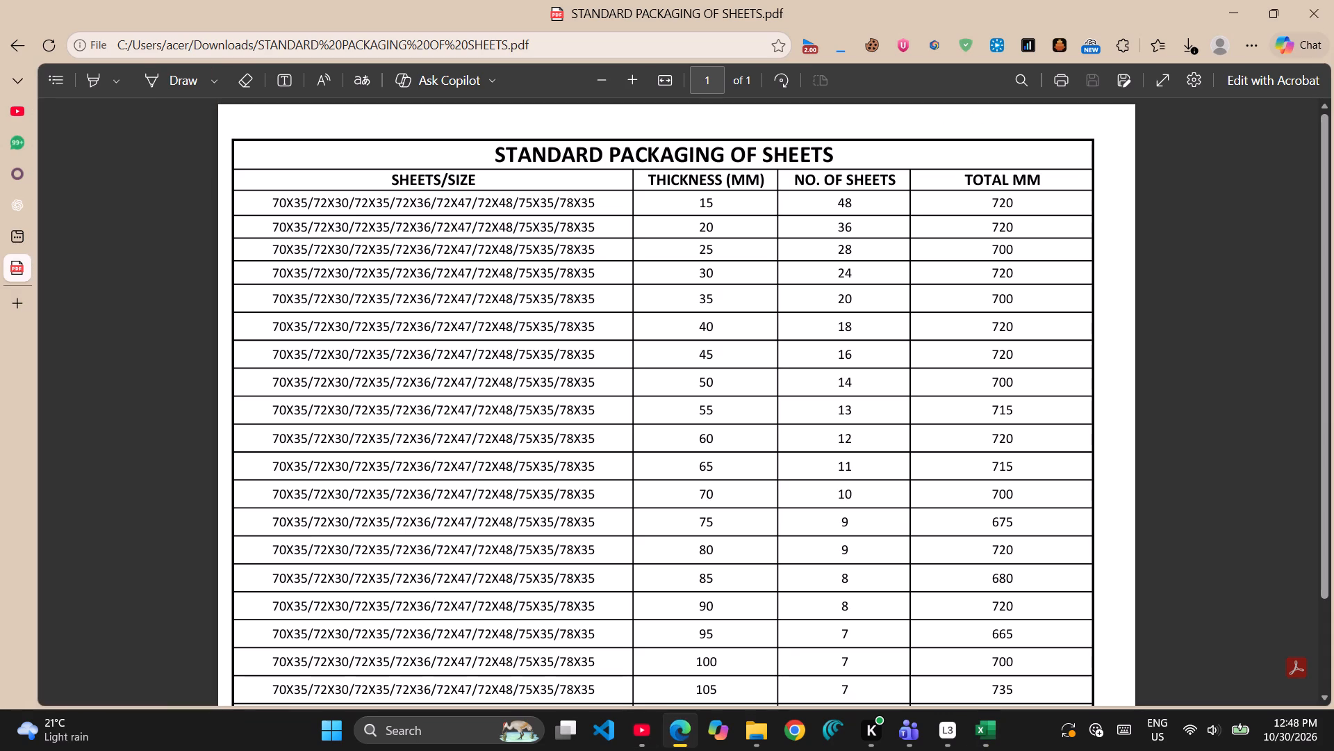
pyautogui.click(45, 175)
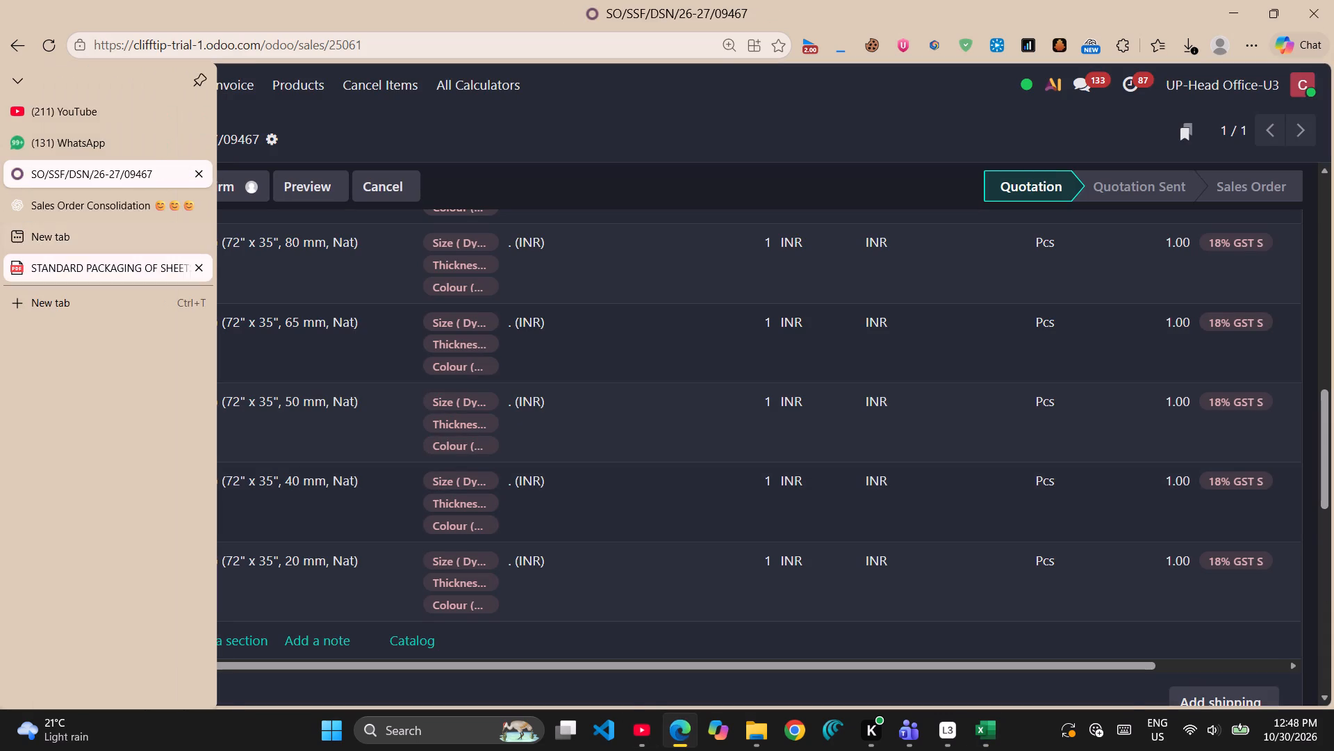
pyautogui.click(24, 262)
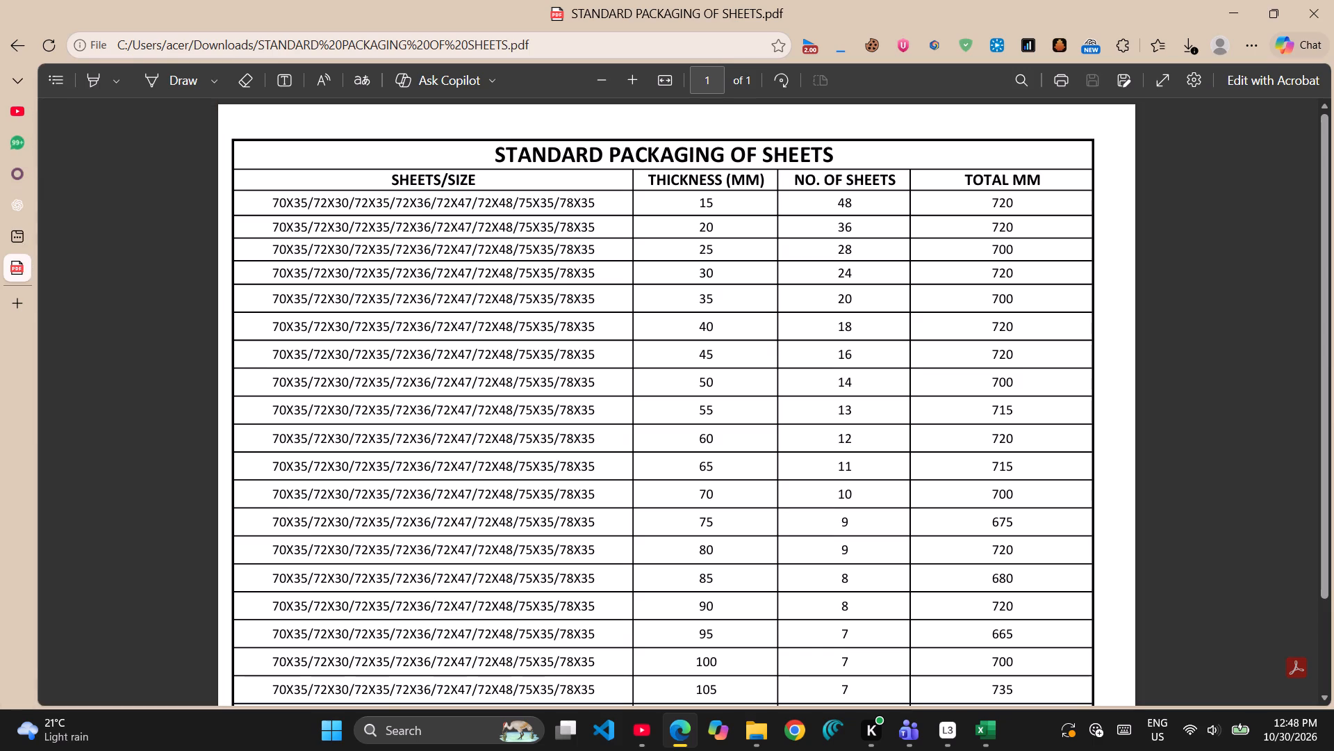
pyautogui.click(985, 731)
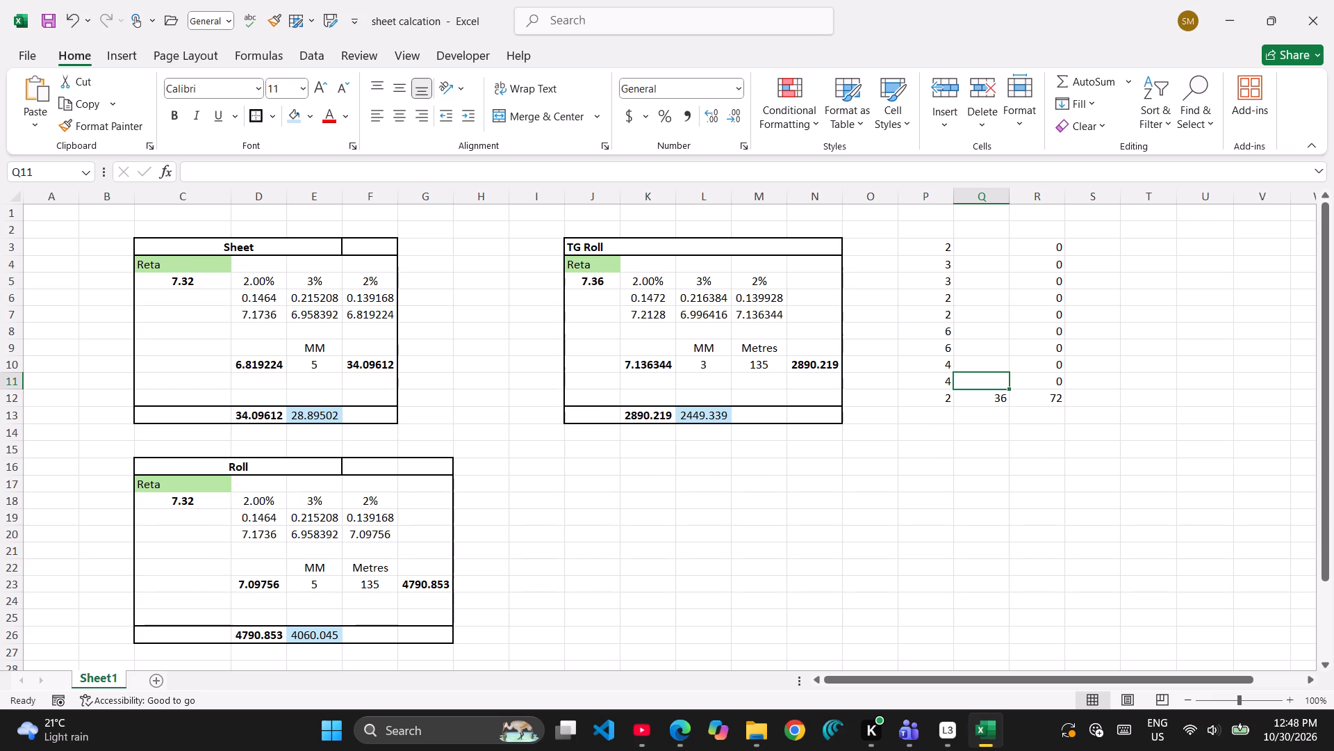
pyautogui.write('18')
pyautogui.press('Up')
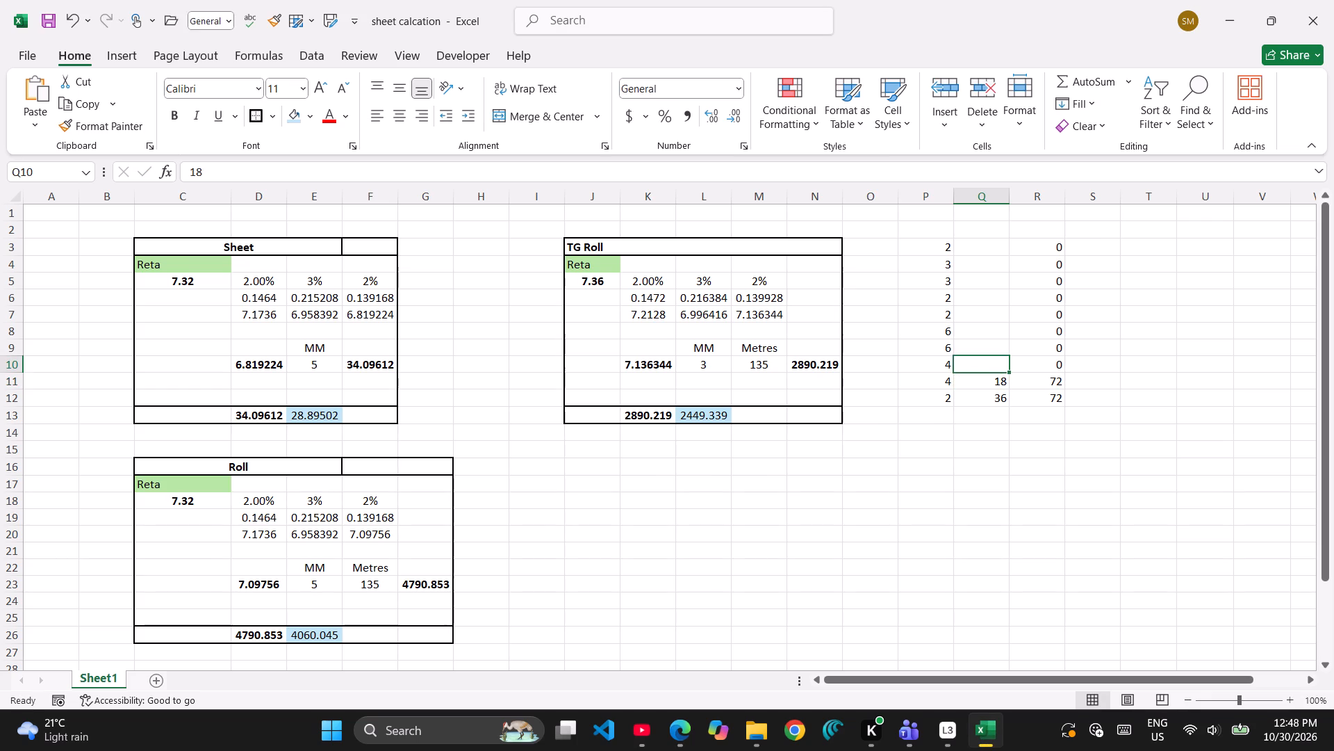
# Check the quotation line against the packaging chart and enter 14 sheets per bundle in Q10 for the 50 mm, 72" x 35" sheet.
pyautogui.click(669, 720)
pyautogui.click(668, 750)
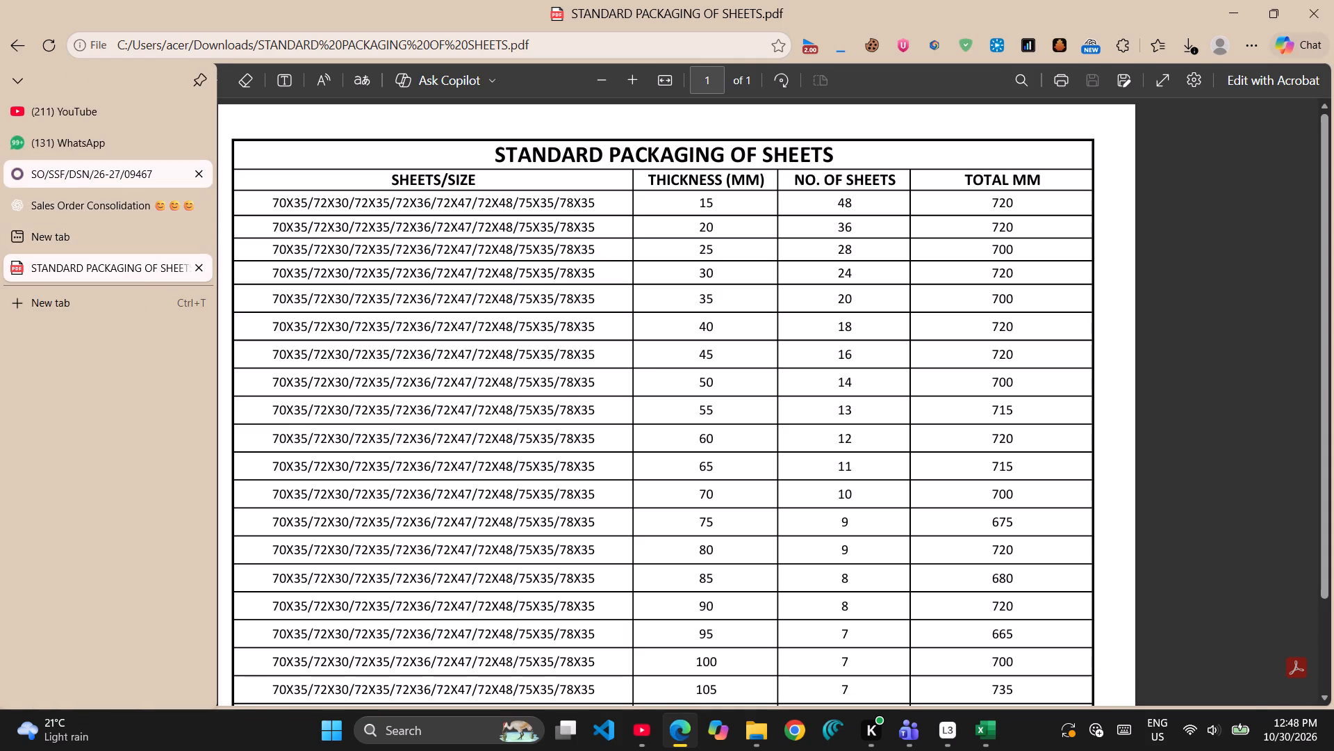
pyautogui.click(43, 175)
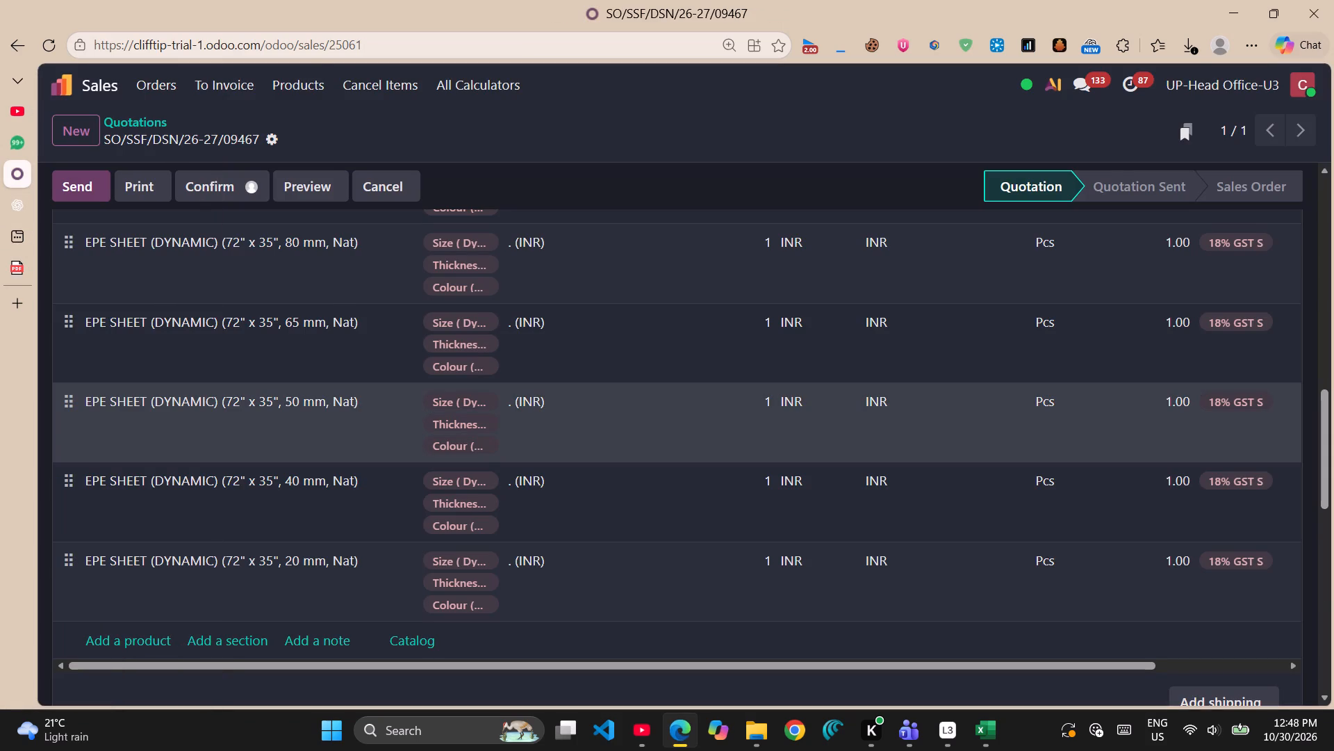
pyautogui.click(17, 271)
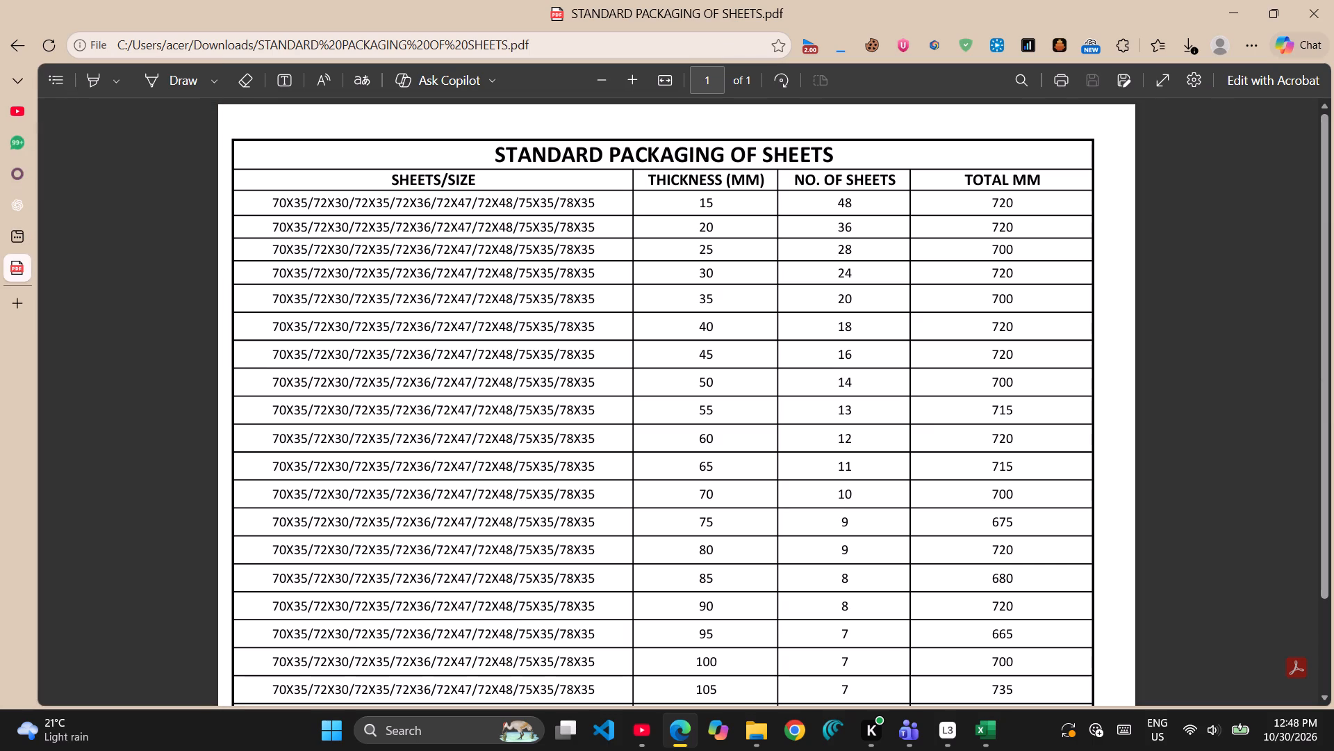
pyautogui.click(1002, 735)
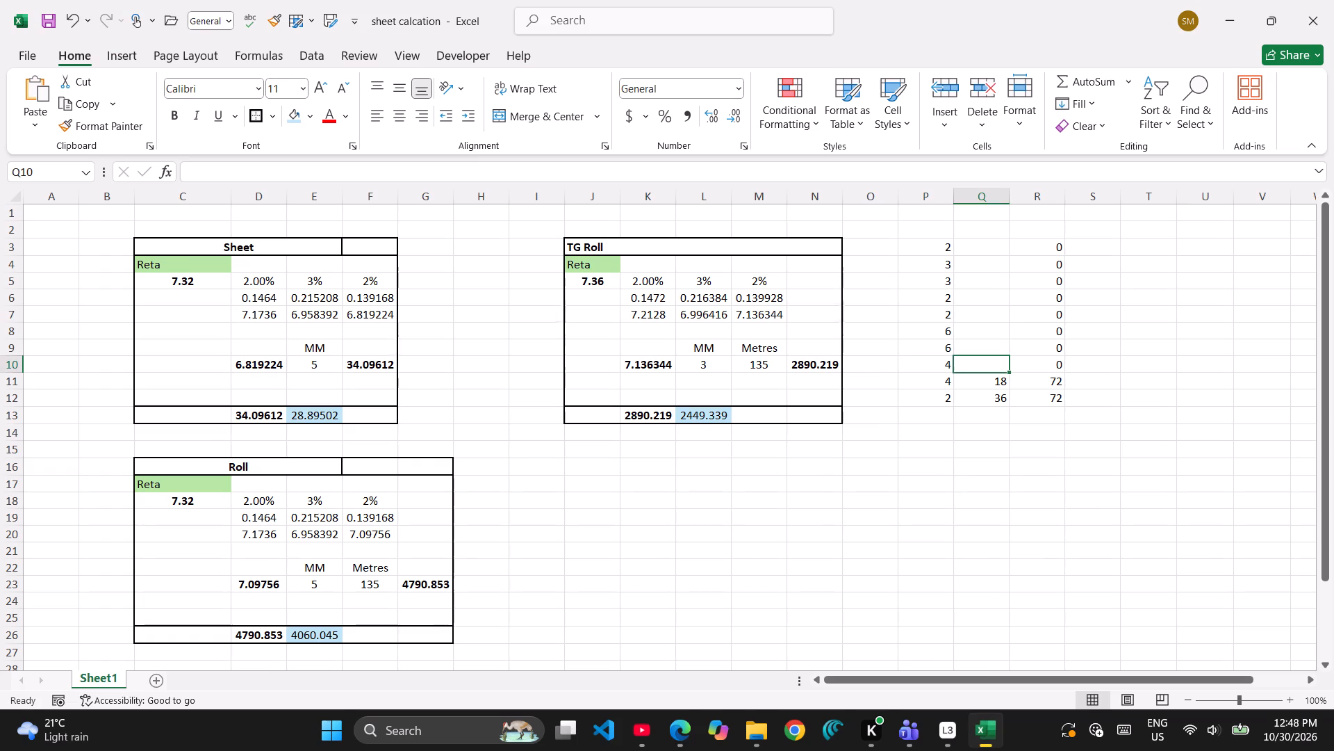
pyautogui.write('14')
pyautogui.press('Up')
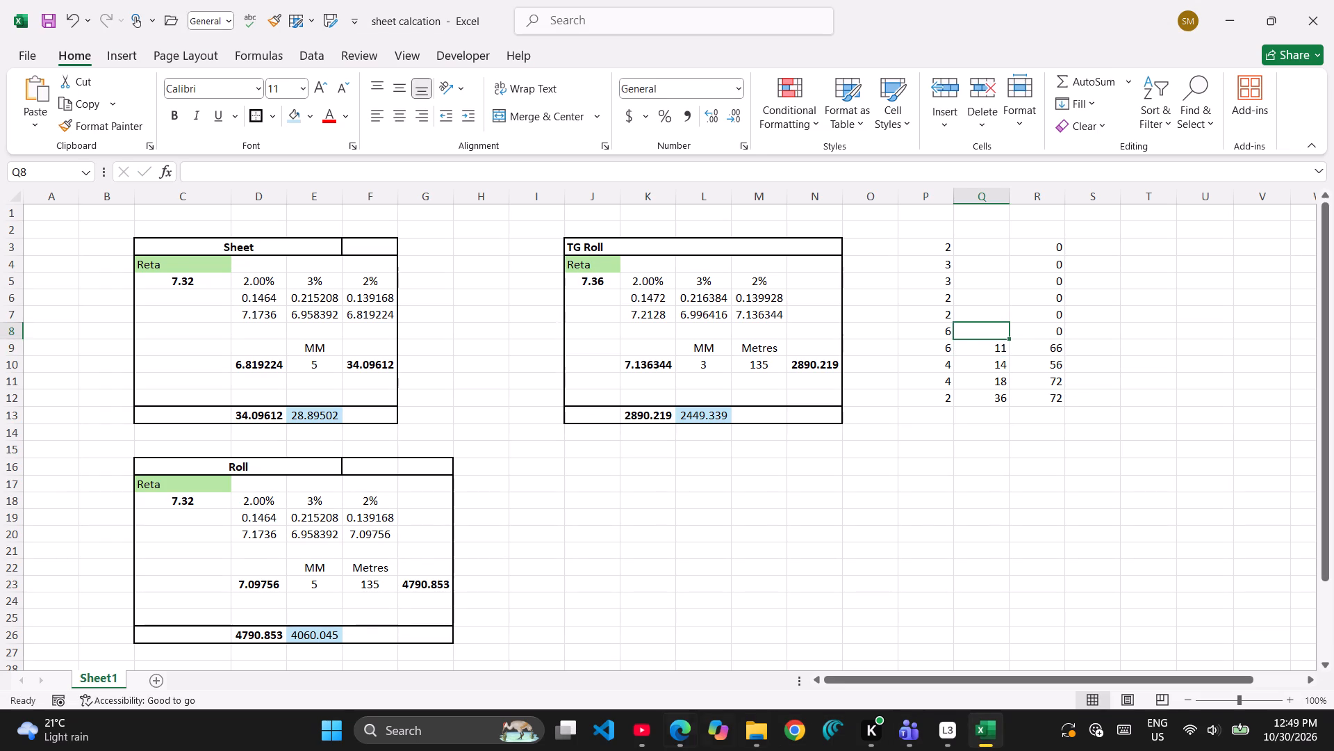
# Compare the order list with the packaging chart and enter 9 sheets per bundle in Q8 for the 80 mm, 72" x 35" sheet.
pyautogui.click(673, 654)
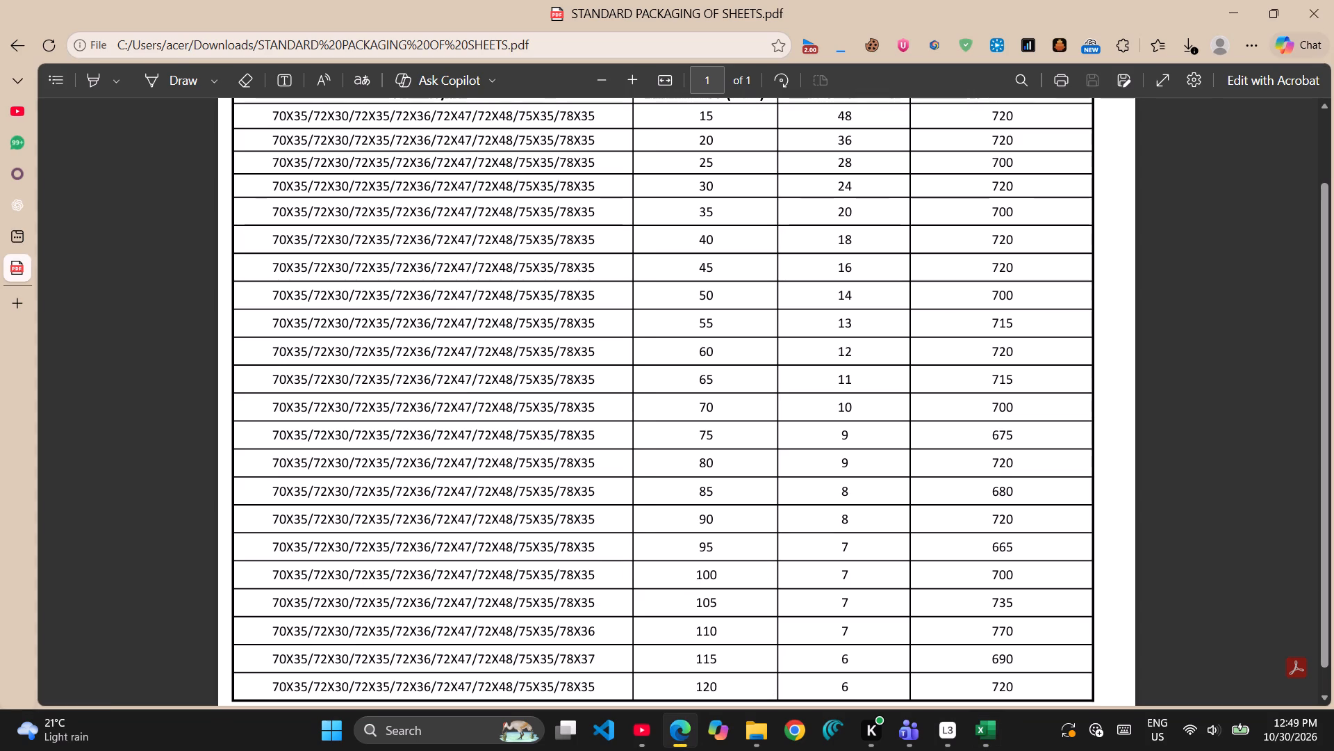
pyautogui.click(42, 197)
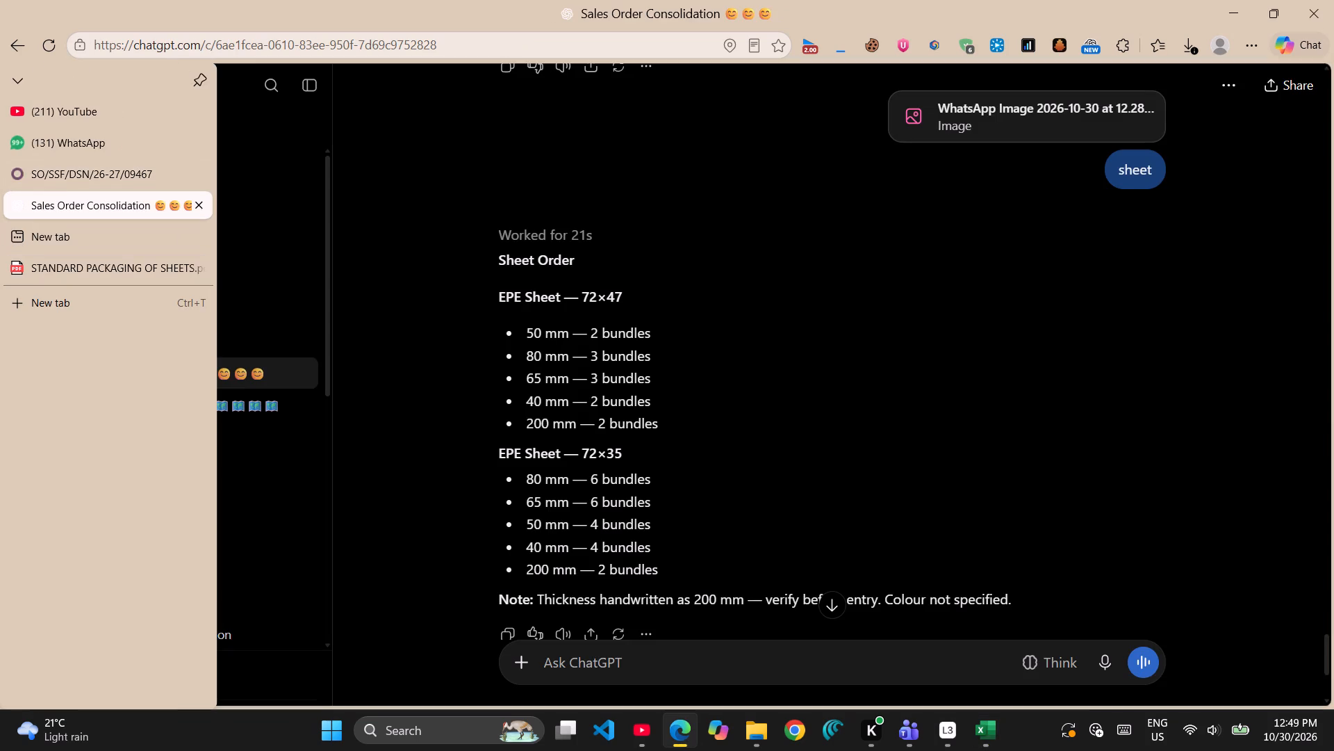
pyautogui.click(64, 275)
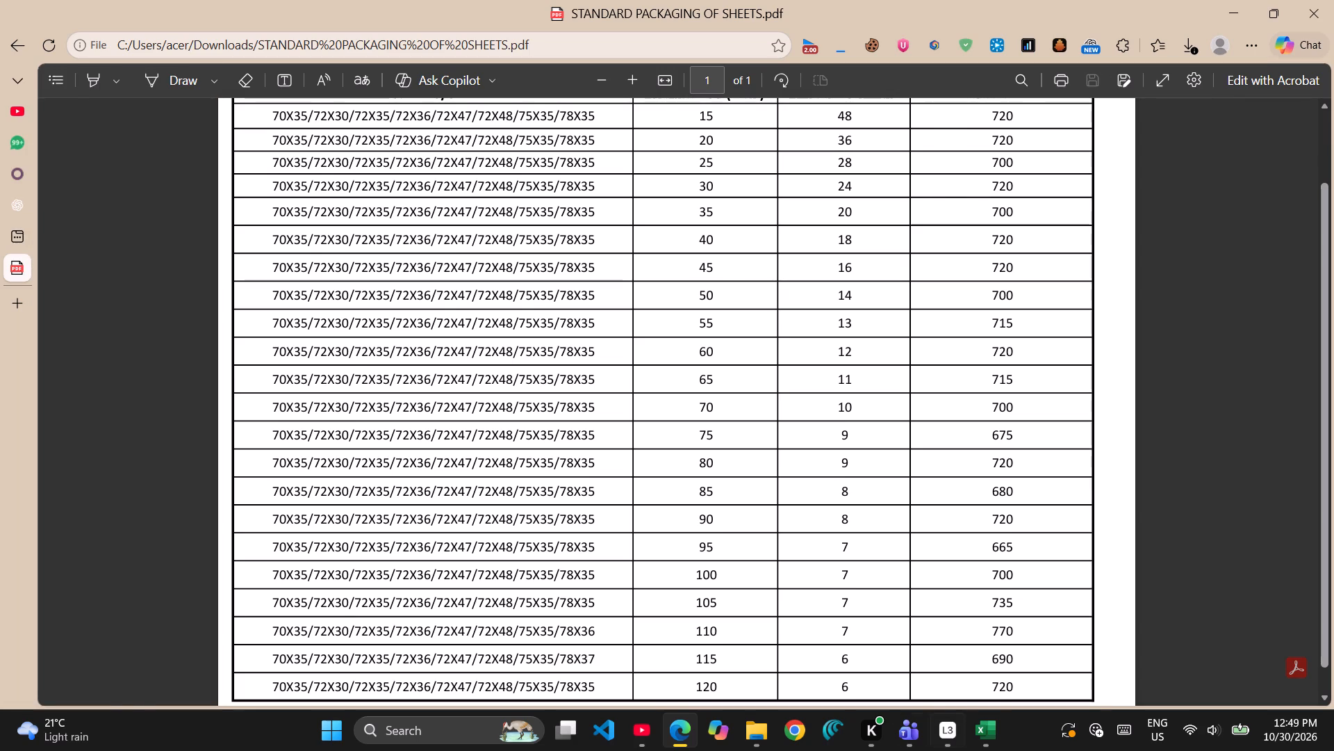
pyautogui.click(999, 749)
pyautogui.press('9')
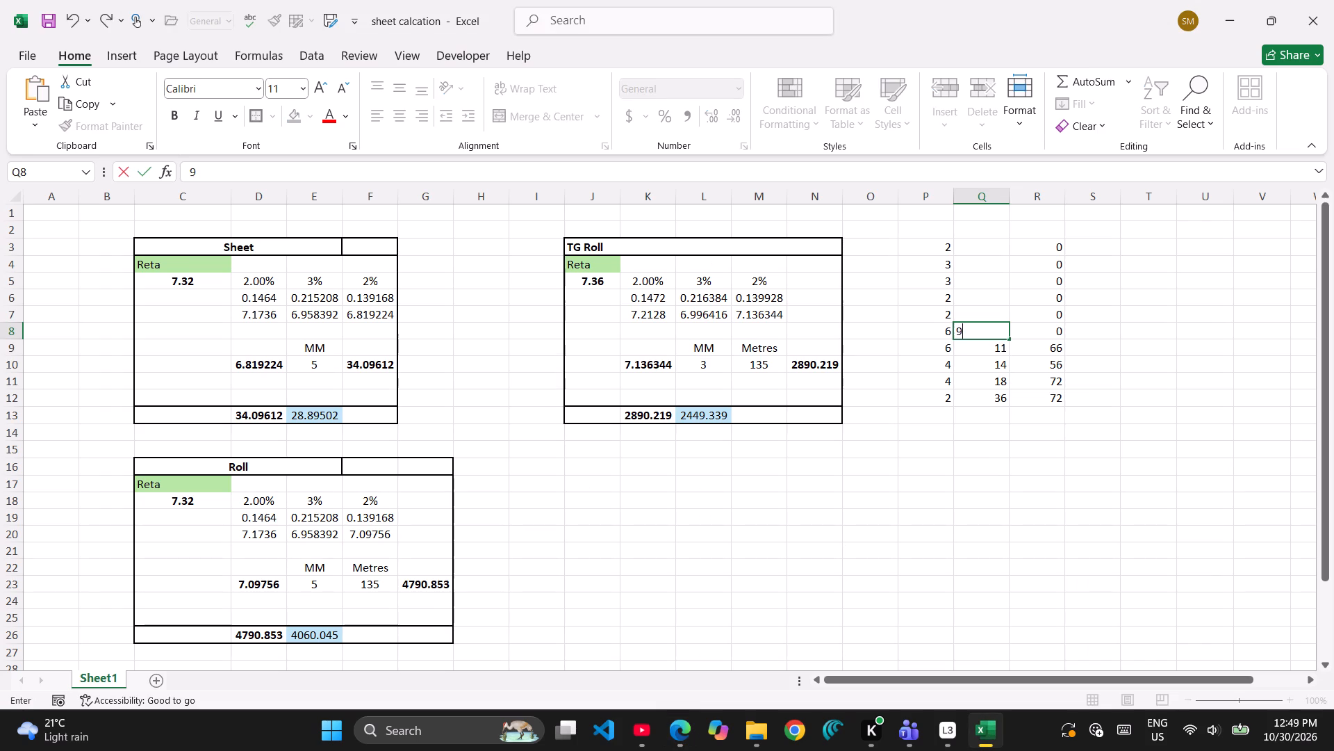
pyautogui.press('Up')
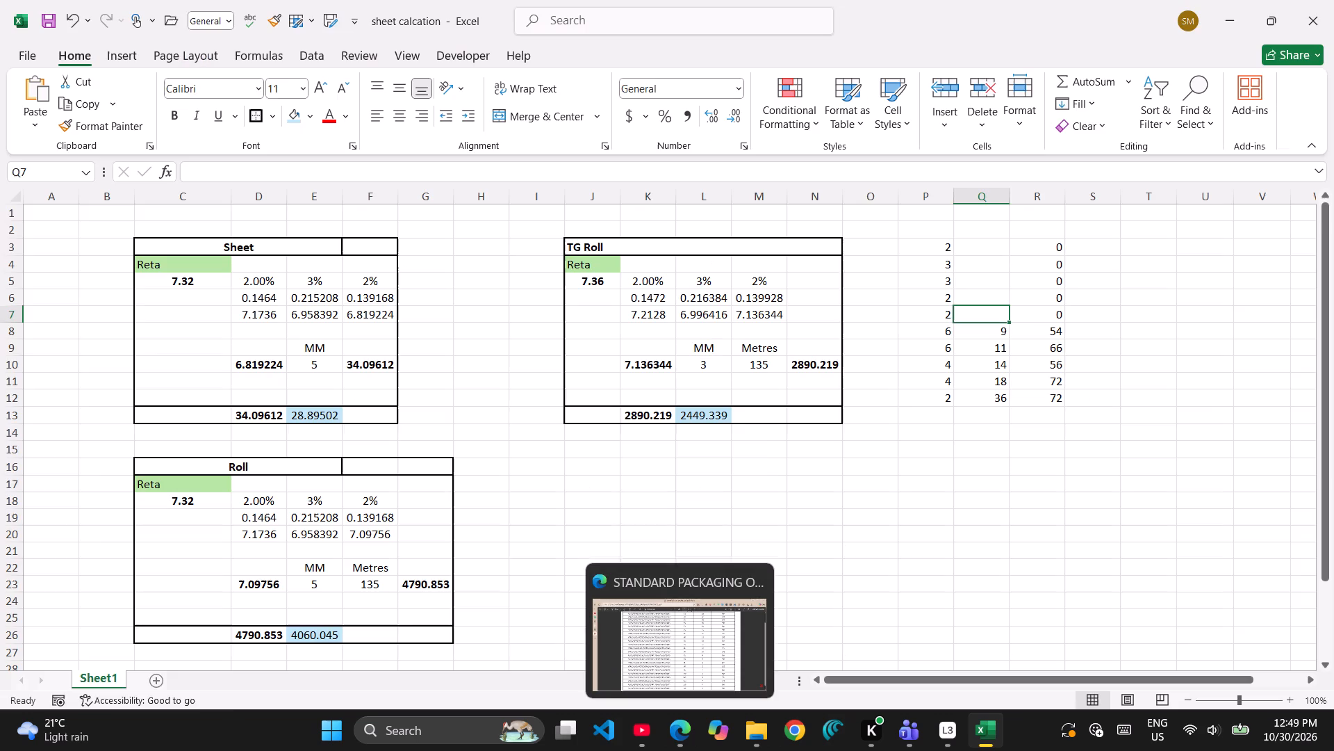
# Compare the 72×47 order list with the packaging chart and enter 14 sheets per bundle in Q3 for the 50 mm sheet.
pyautogui.click(675, 733)
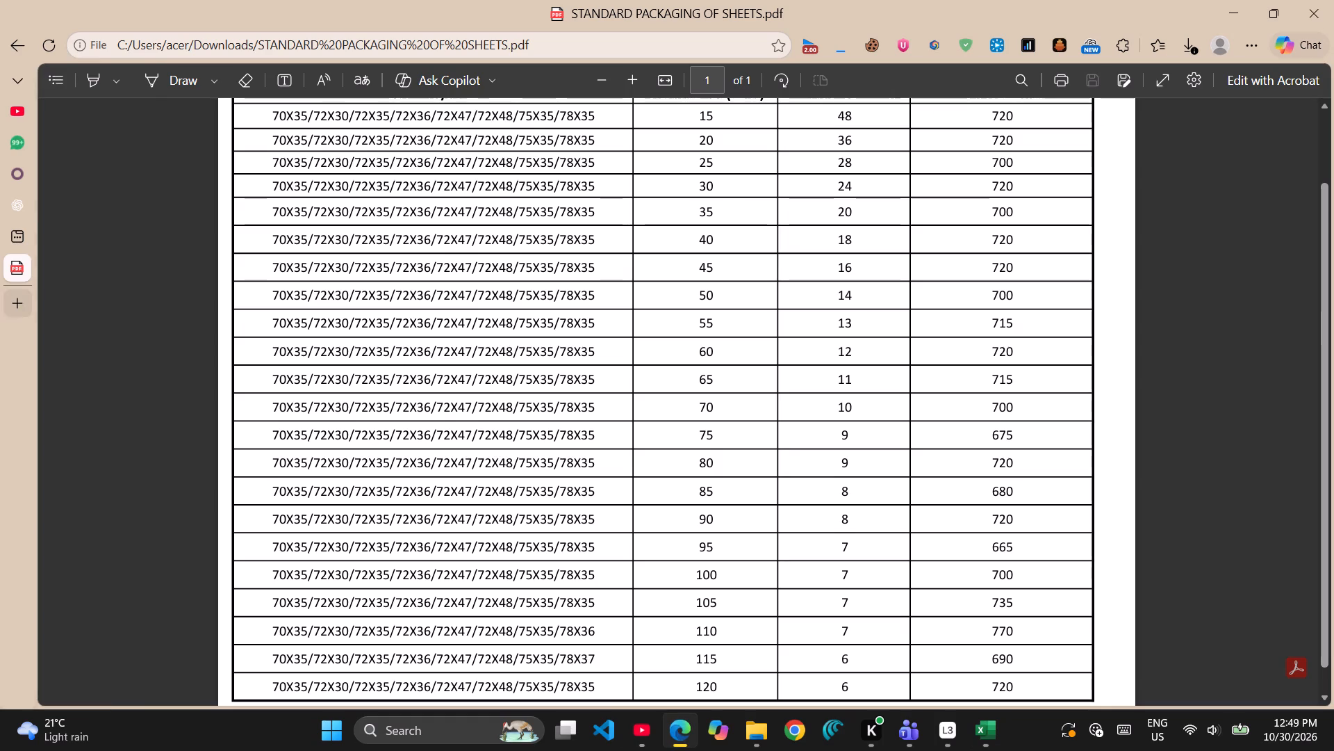
pyautogui.click(14, 193)
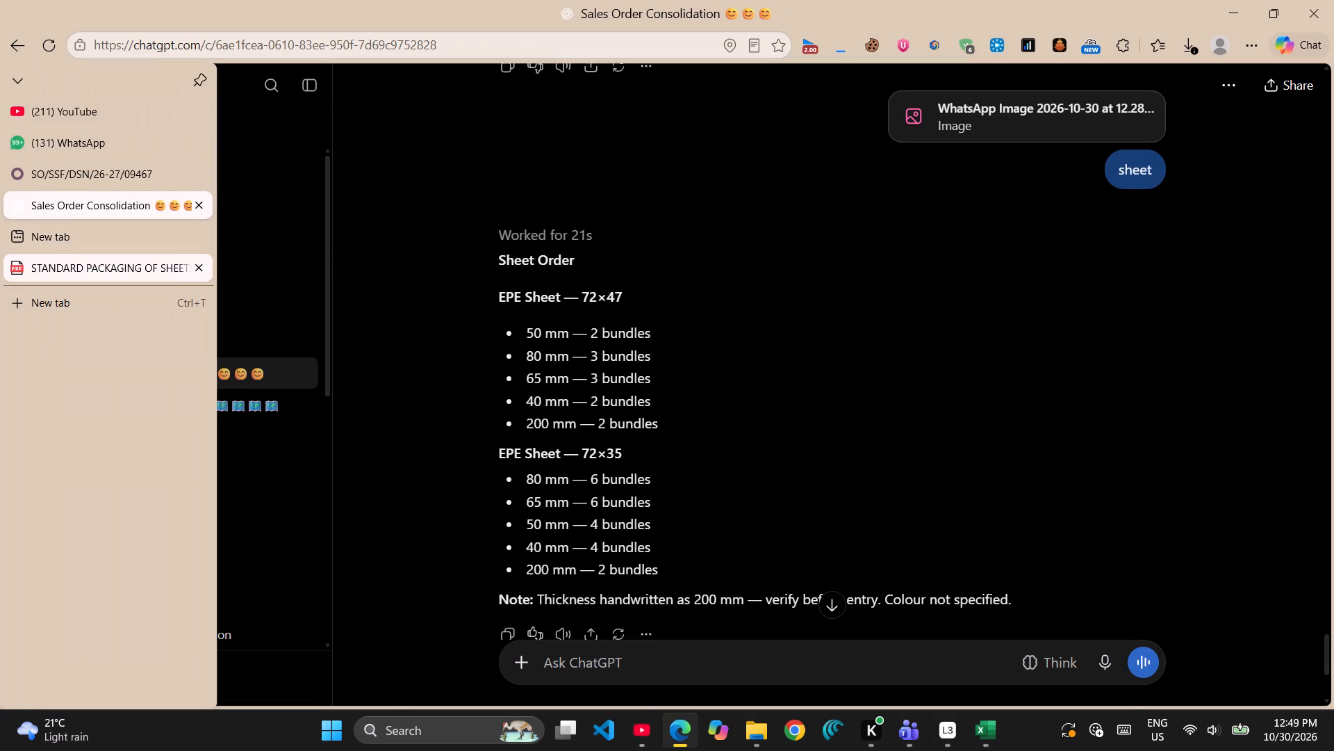
pyautogui.click(63, 263)
pyautogui.scroll(2, 394, 269)
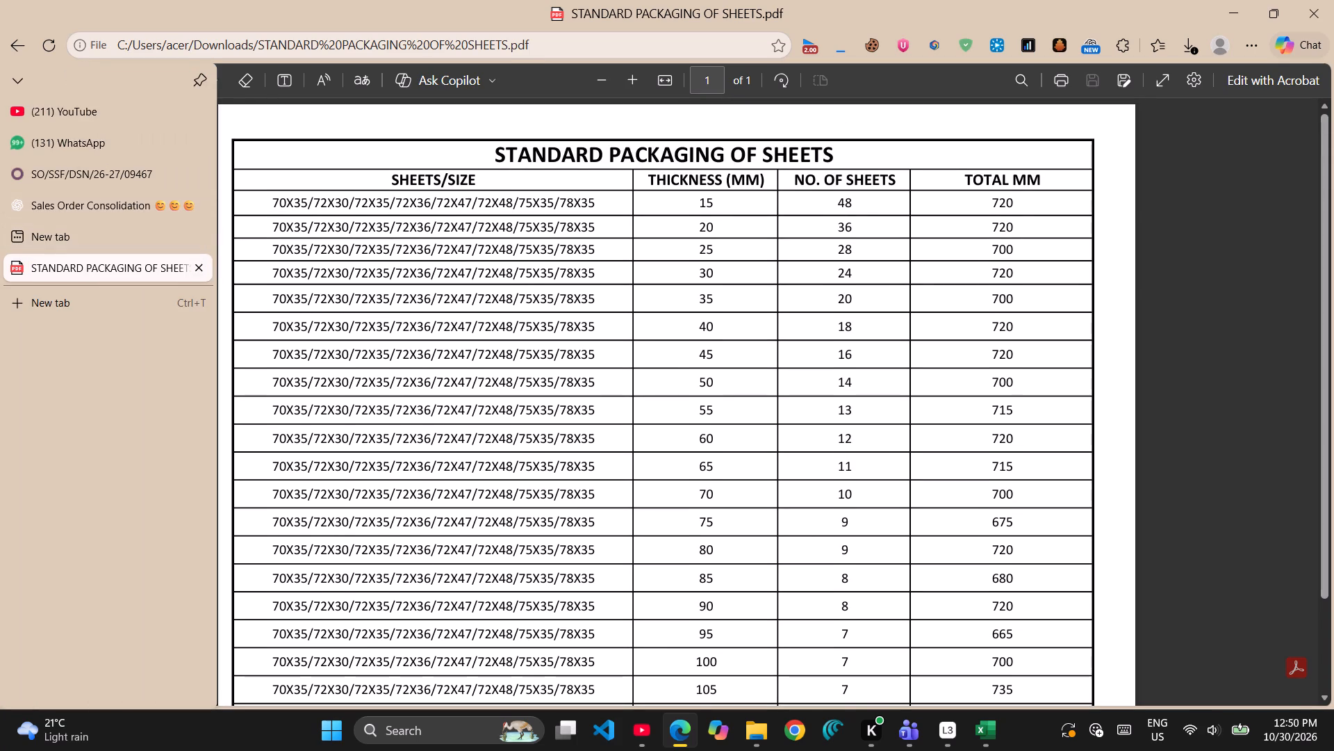
pyautogui.click(89, 202)
pyautogui.click(76, 262)
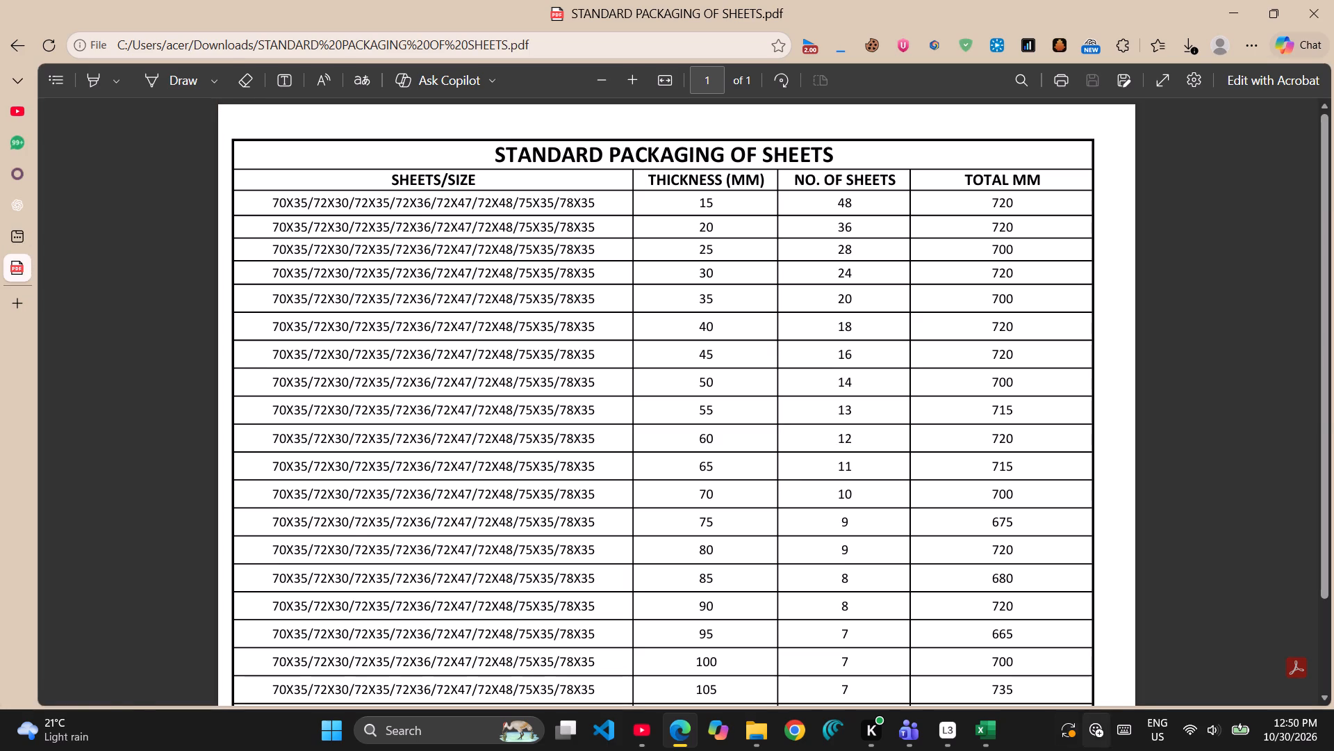
pyautogui.click(1003, 729)
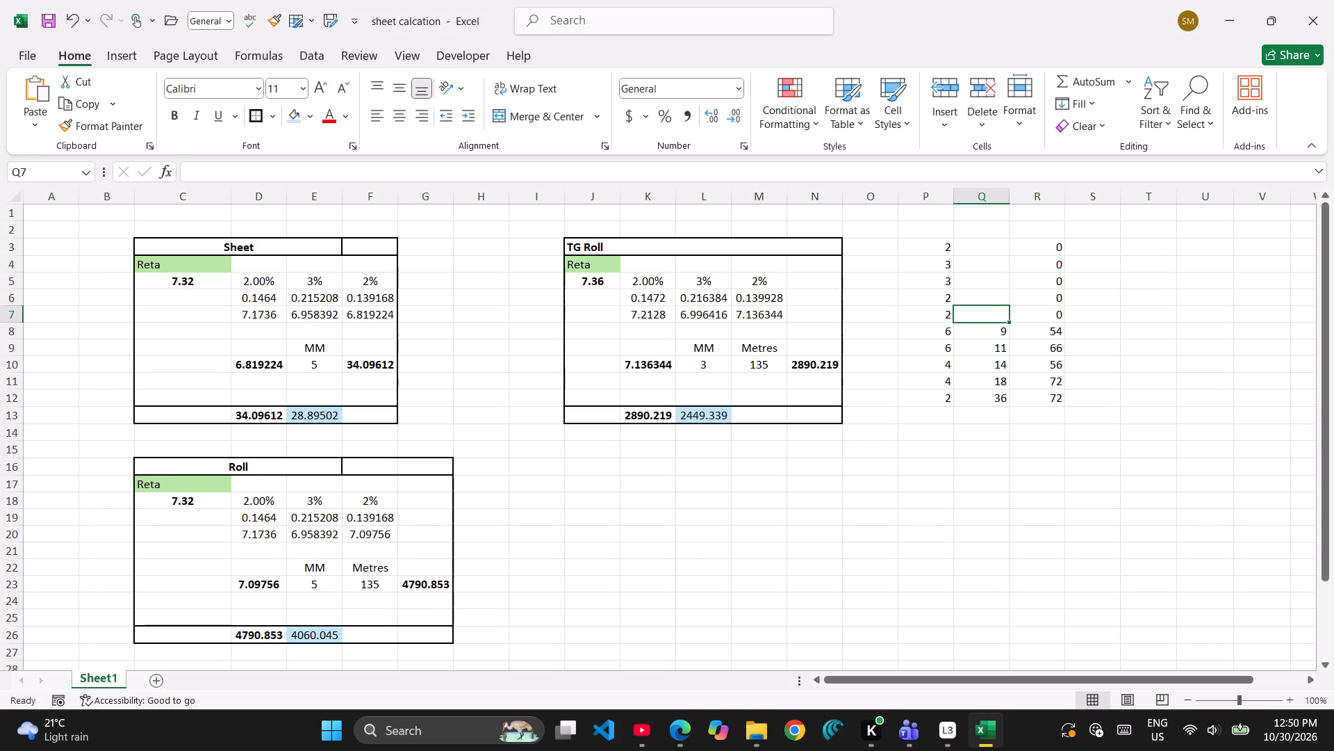
pyautogui.click(998, 253)
pyautogui.write('14')
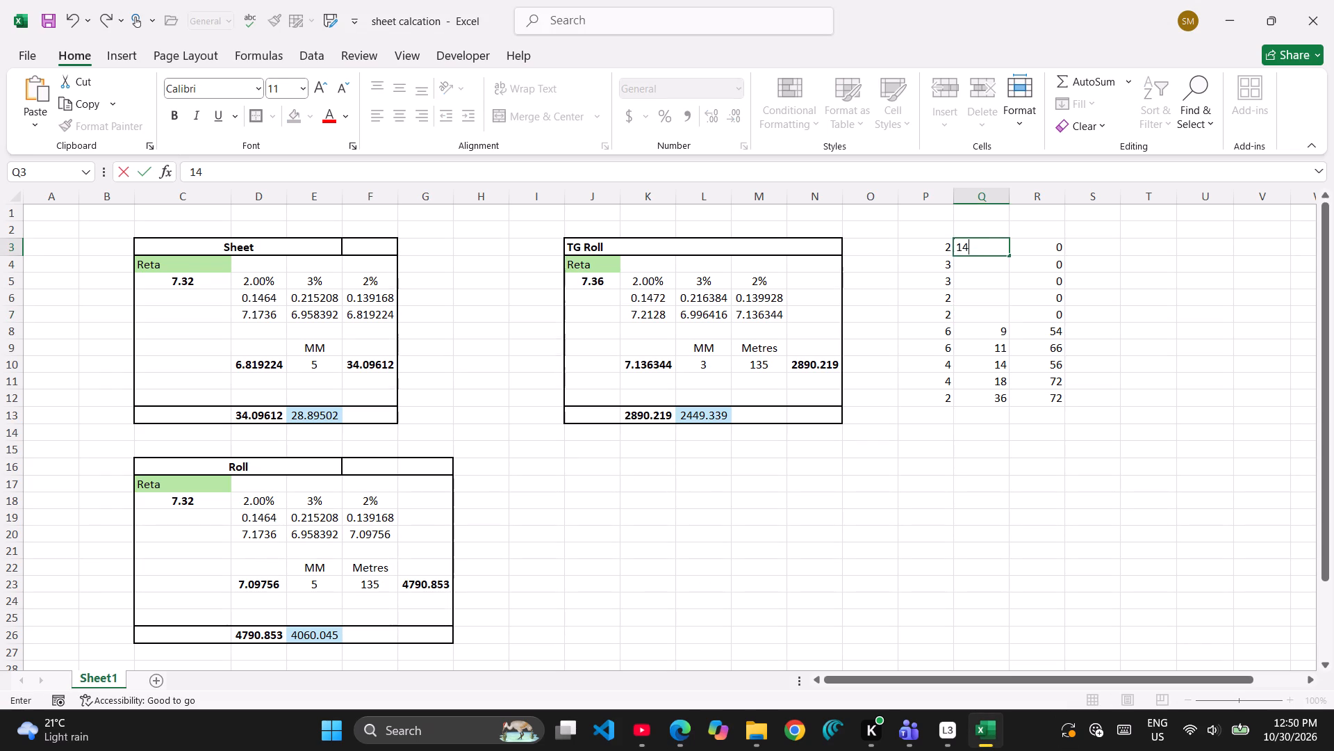
pyautogui.click(989, 263)
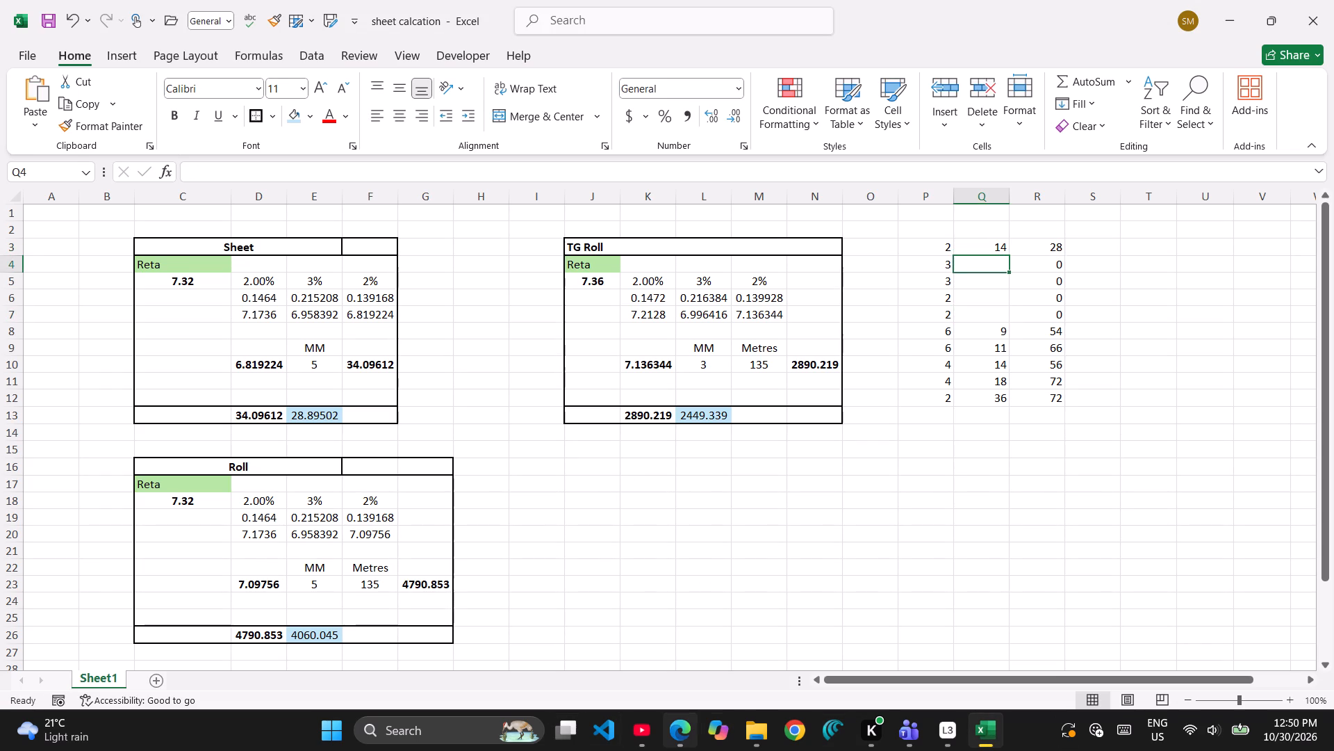
# Compare the 72×47 order list with the packaging chart and enter 9 sheets per bundle in Q4 for the 80 mm sheet.
pyautogui.click(680, 729)
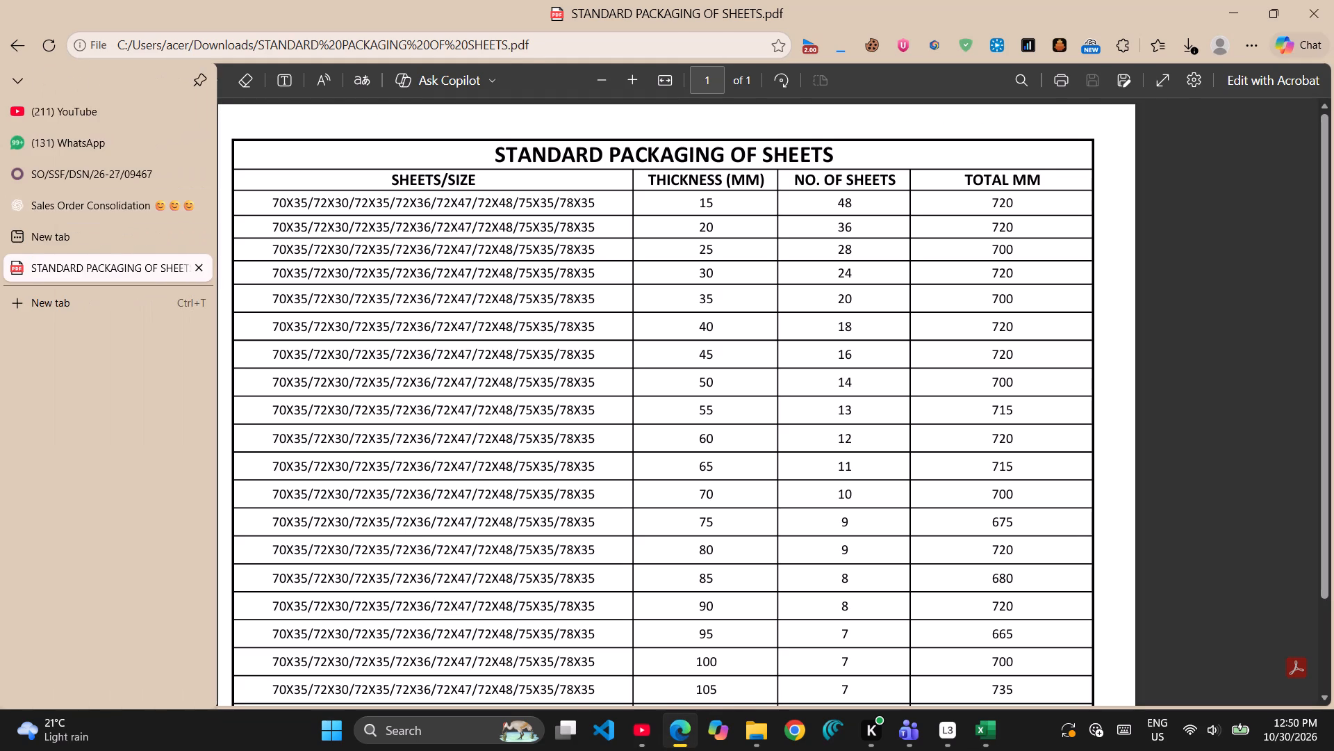
pyautogui.click(54, 209)
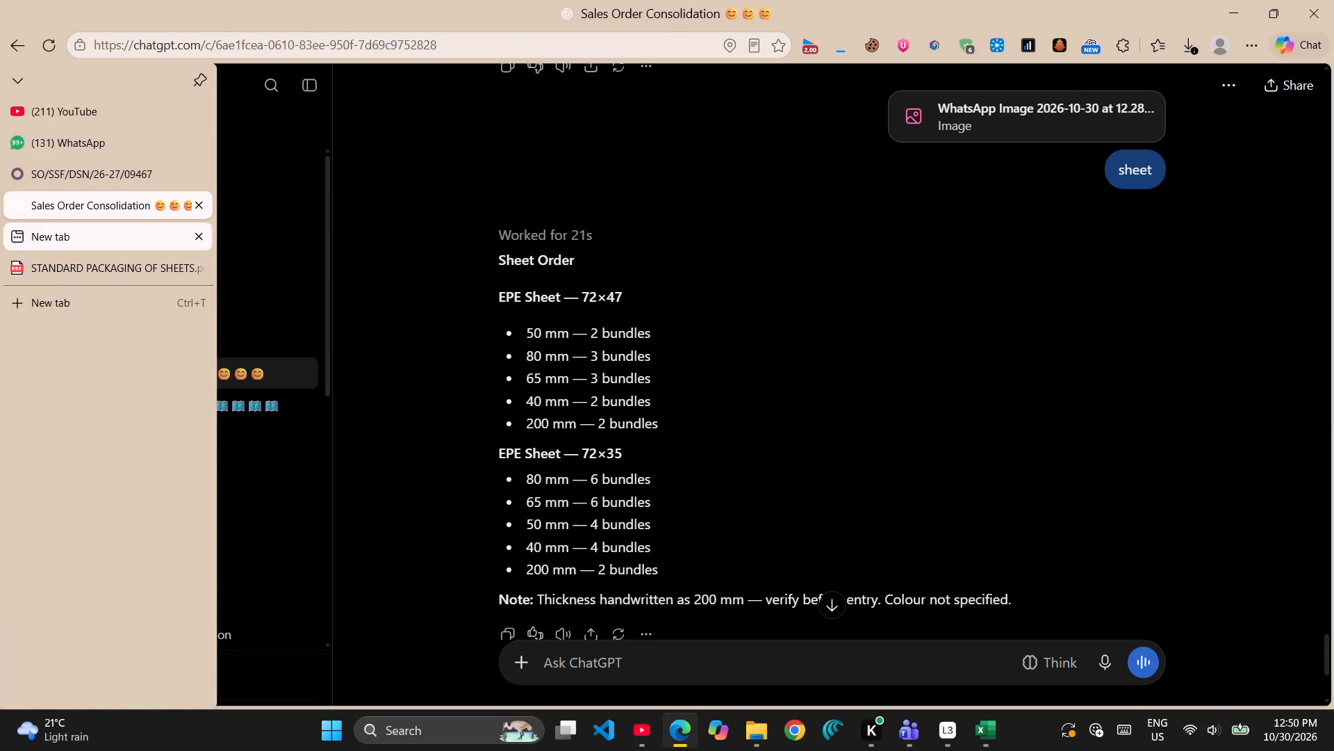
pyautogui.click(69, 259)
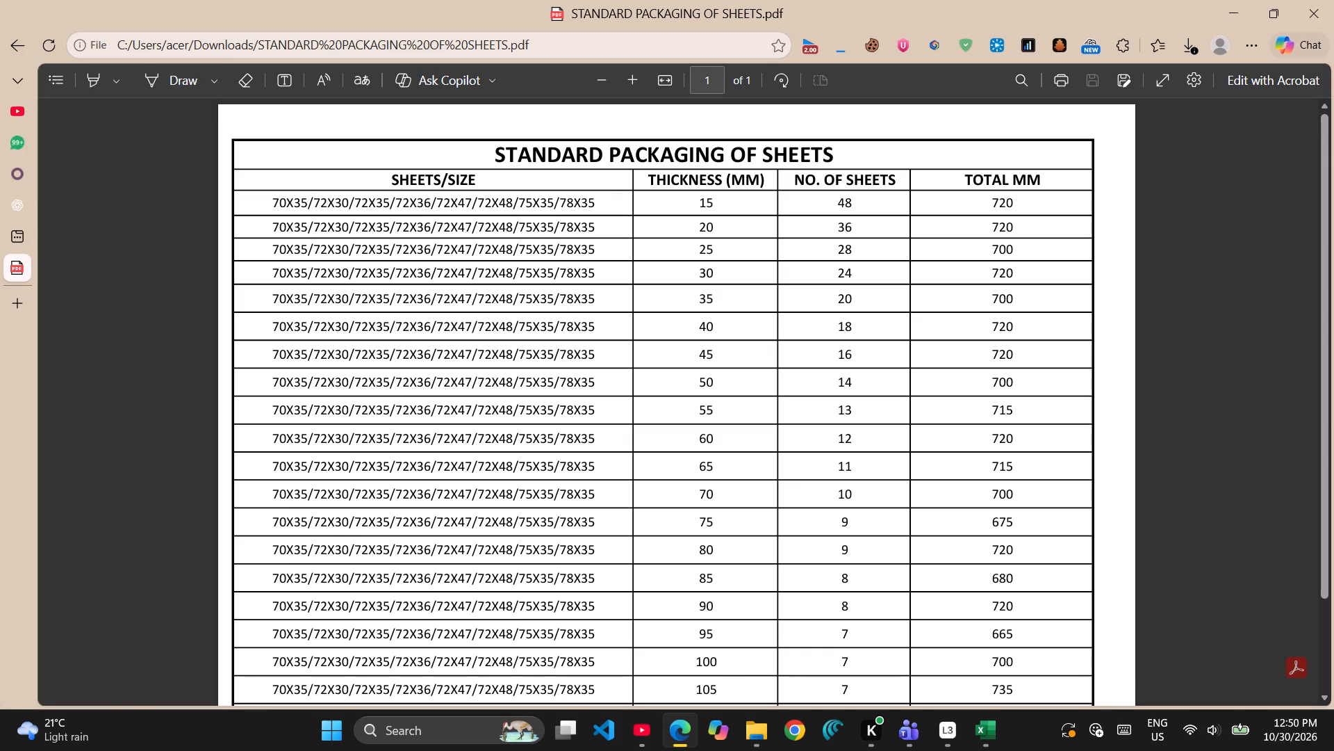
pyautogui.click(993, 729)
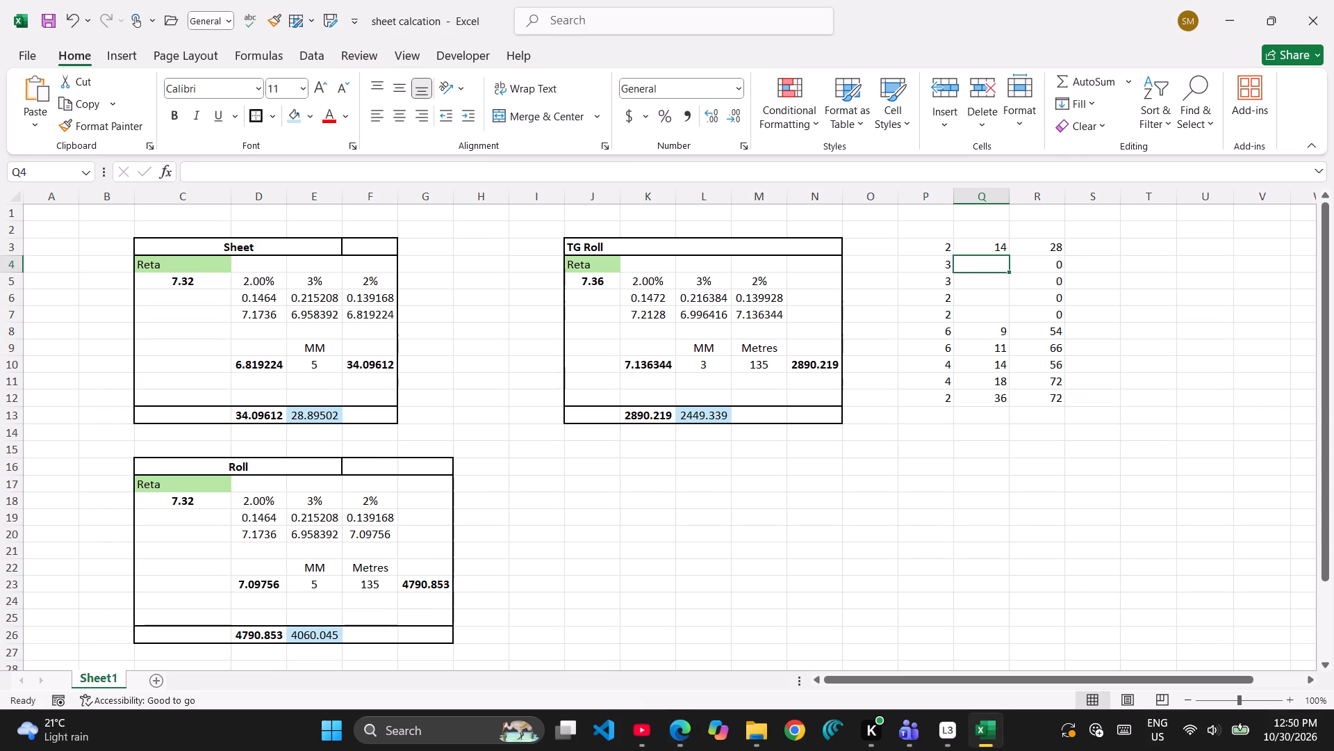
pyautogui.press('9')
pyautogui.press('Return')
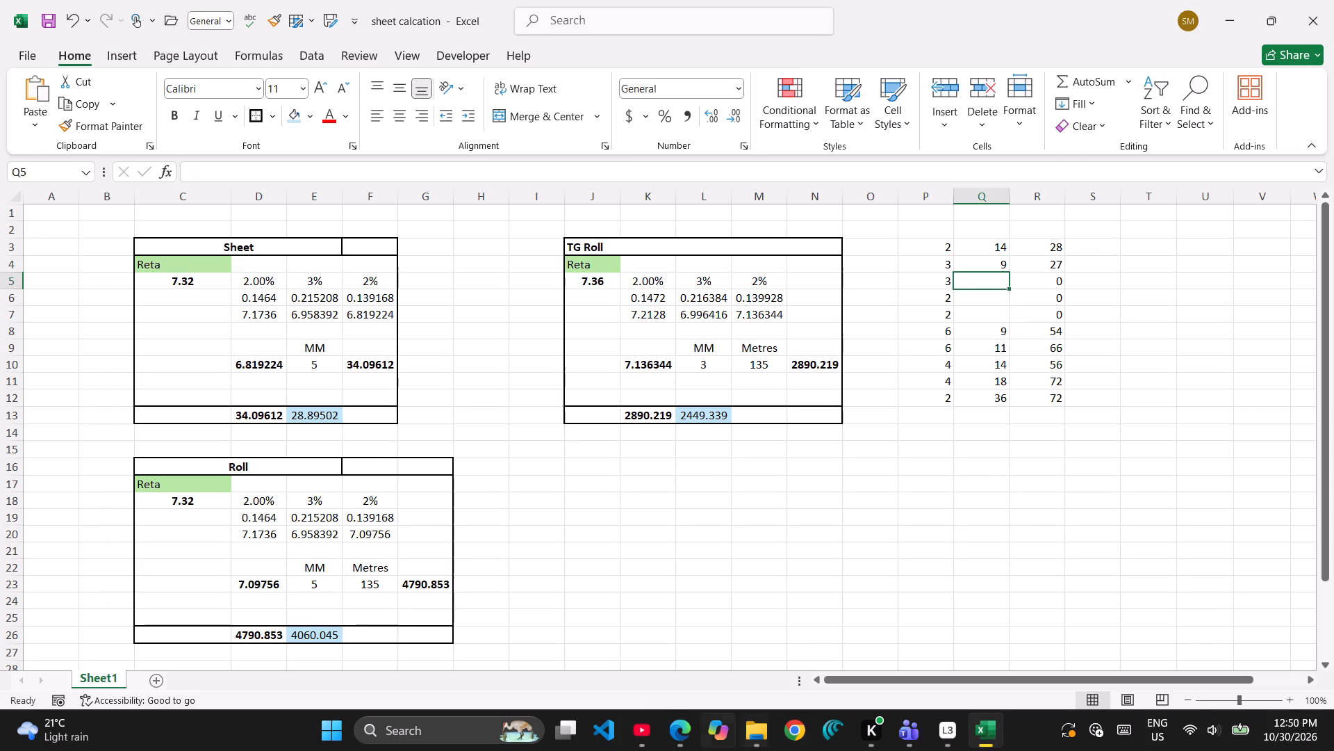
# Check the 72×47 order list against the packaging chart and enter 11 sheets per bundle in Q5 for the 65 mm sheet.
pyautogui.click(678, 677)
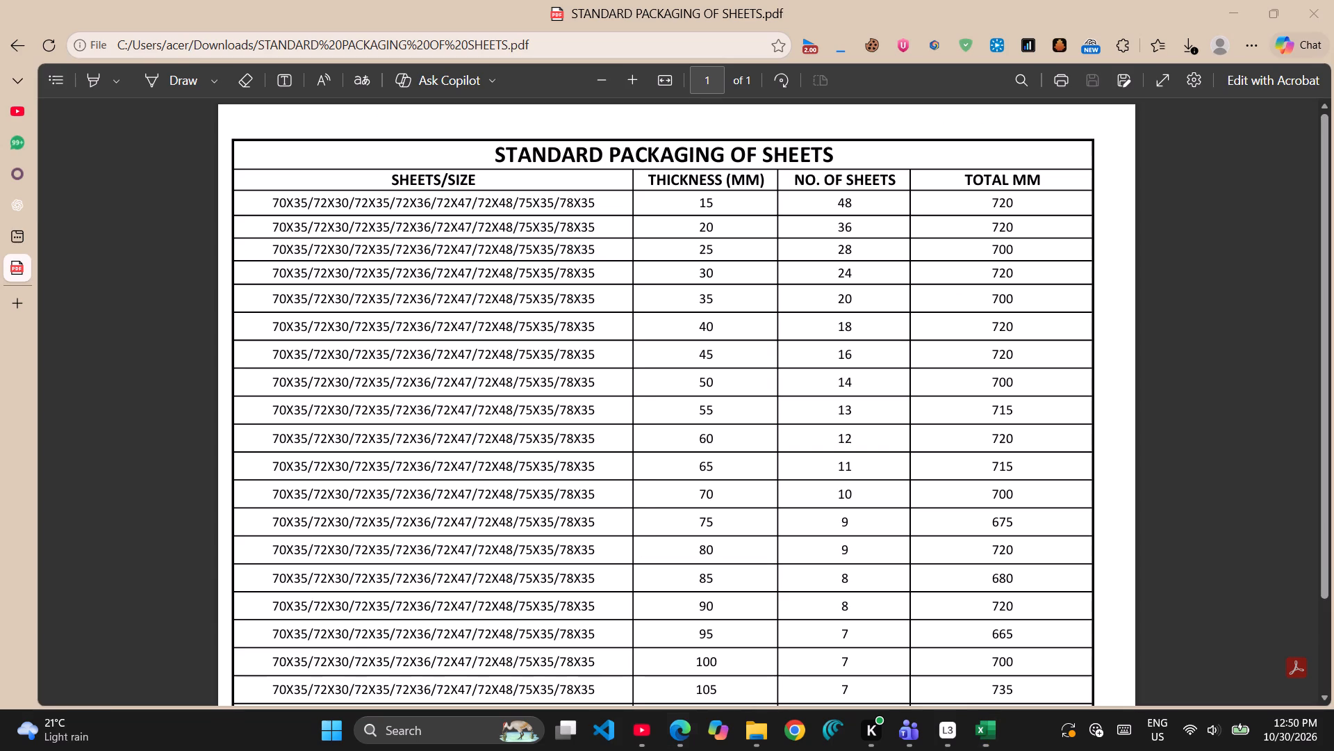
pyautogui.click(29, 212)
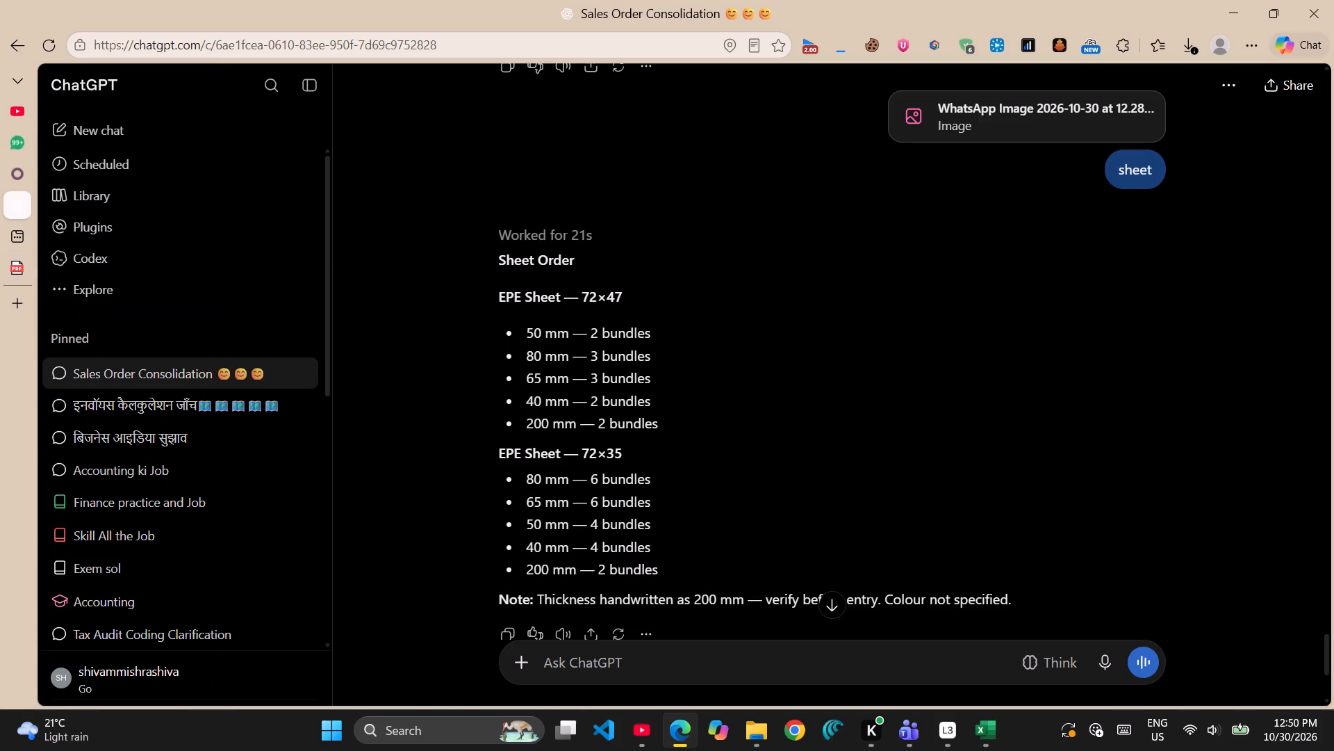
pyautogui.click(992, 735)
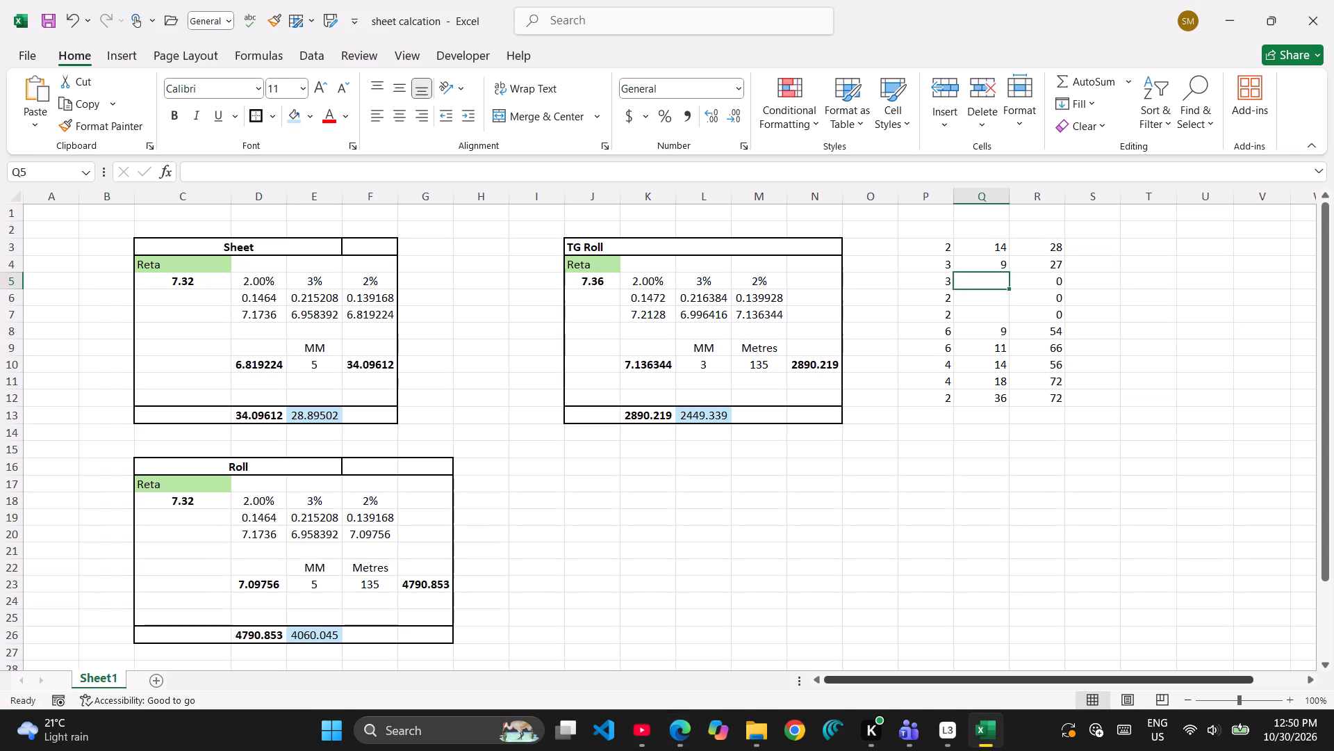
pyautogui.click(682, 730)
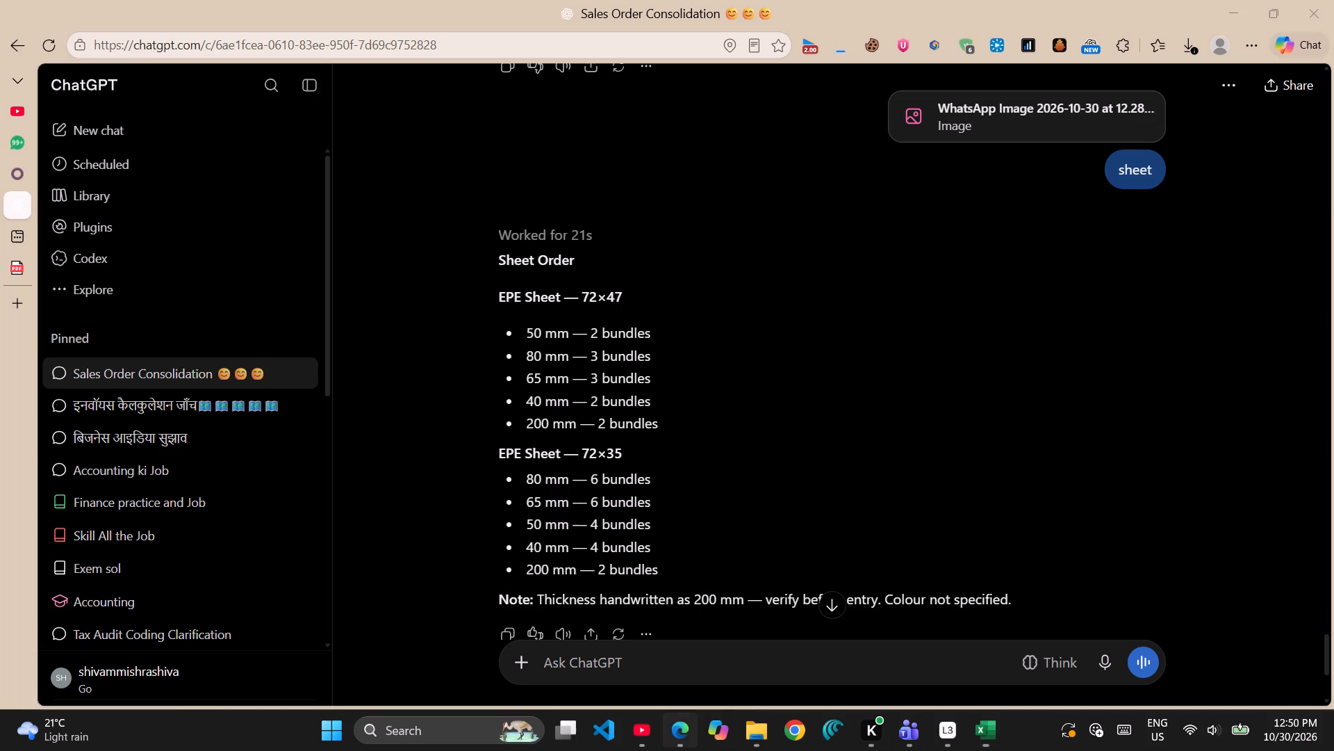
pyautogui.click(95, 266)
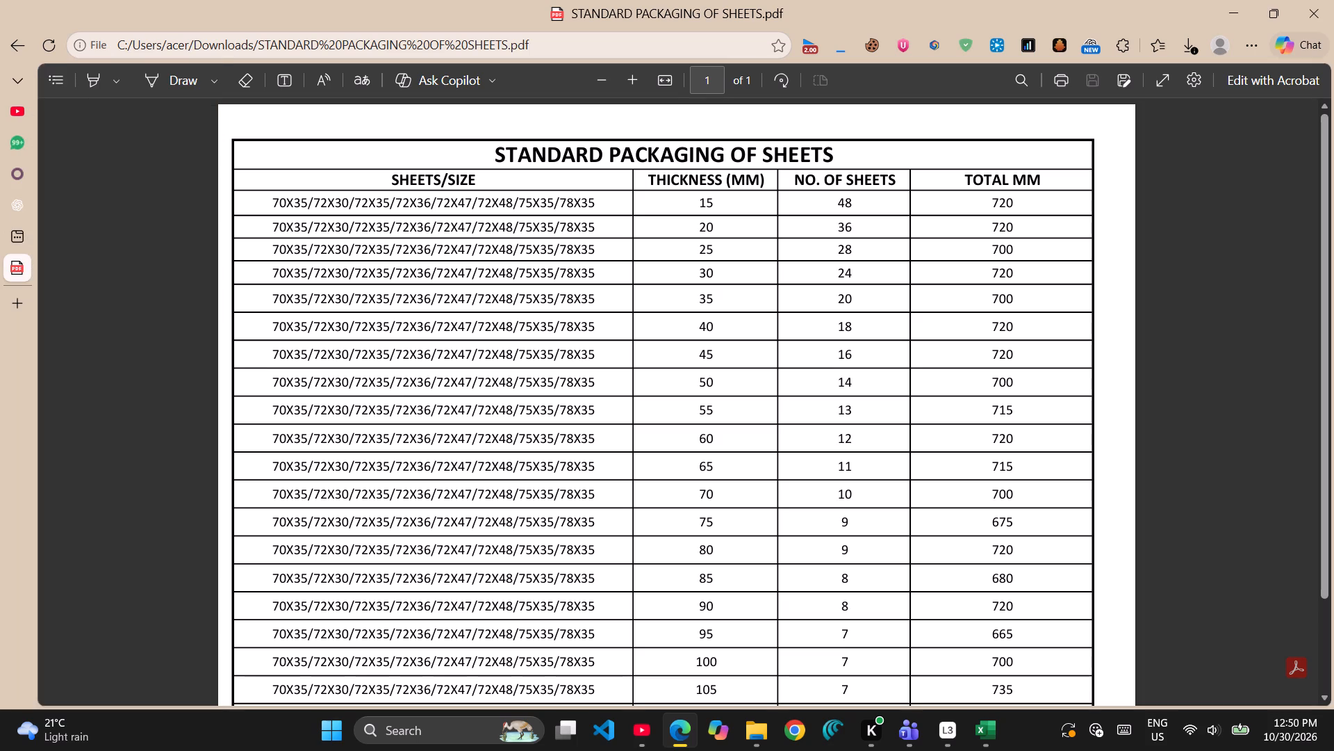
pyautogui.click(999, 729)
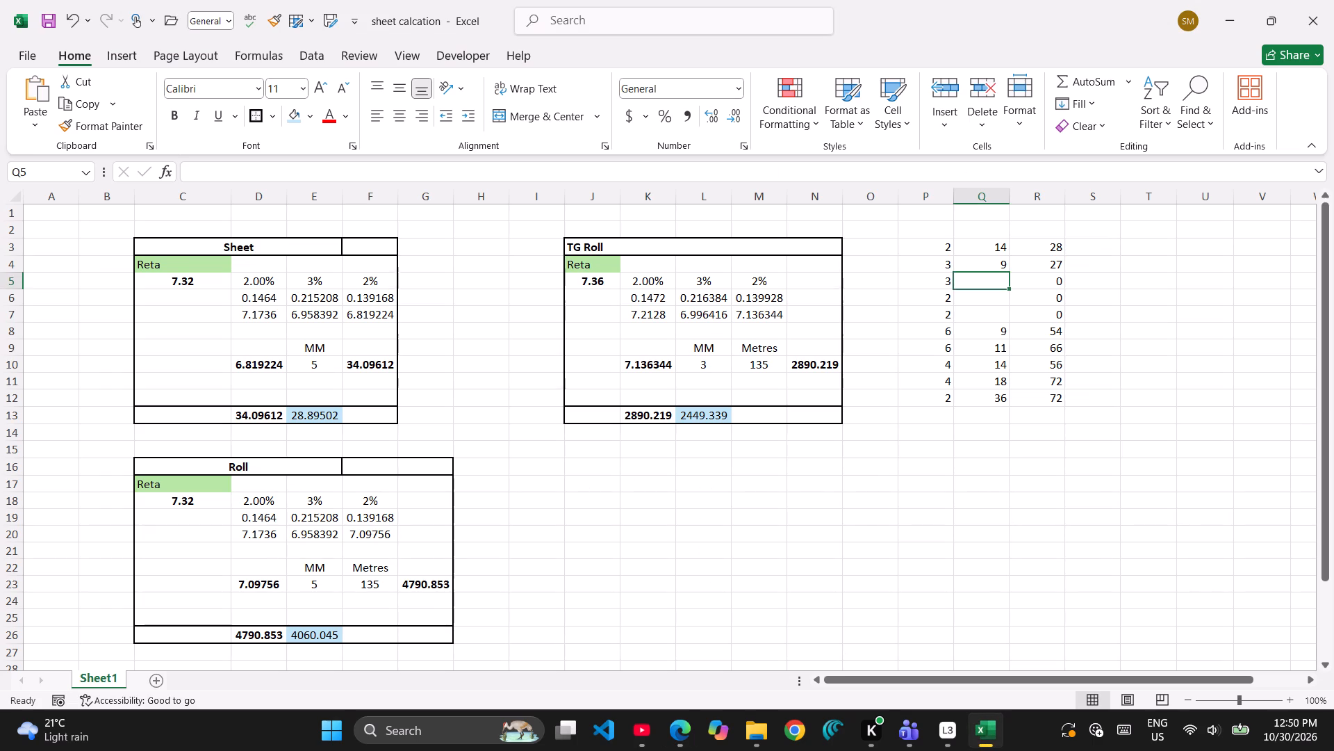
pyautogui.write('11')
pyautogui.press('Return')
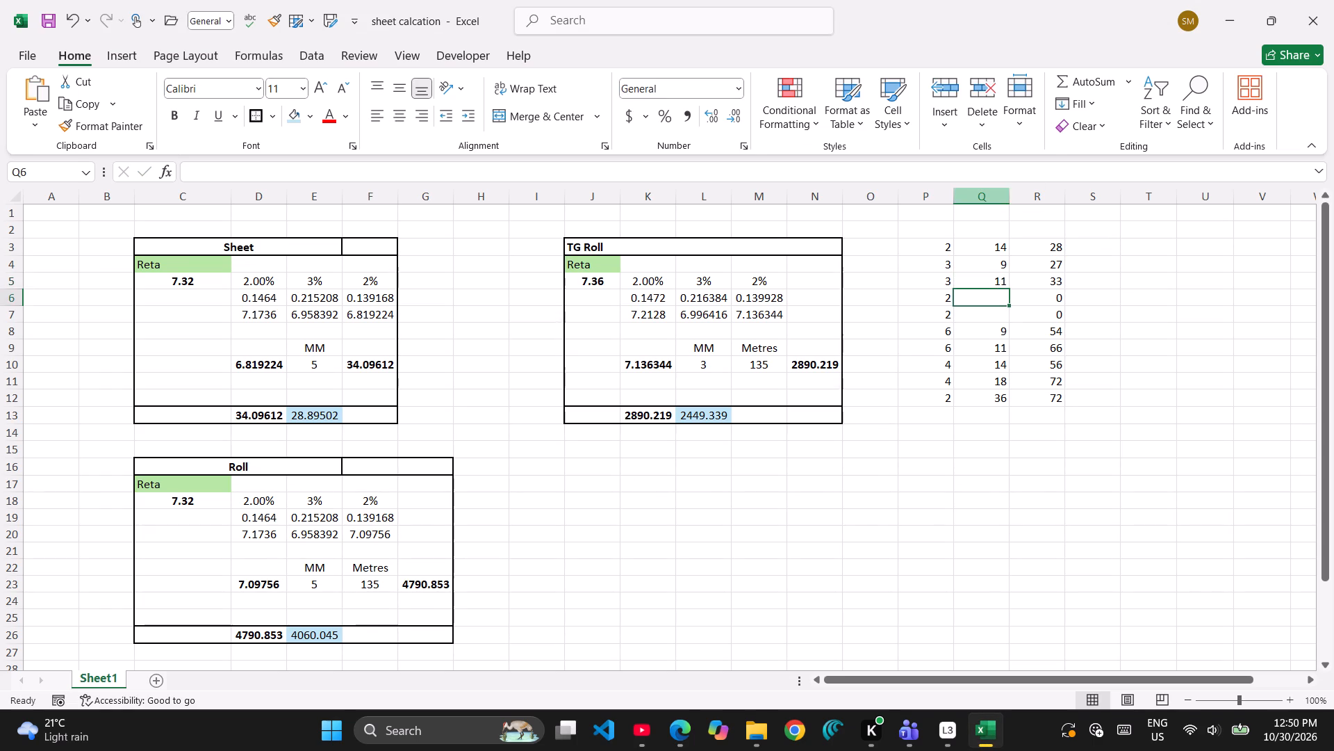
# Look up the 40 mm, 72×47 sheet in the order list and packaging chart, and enter 18 sheets per bundle in Q6.
pyautogui.click(686, 748)
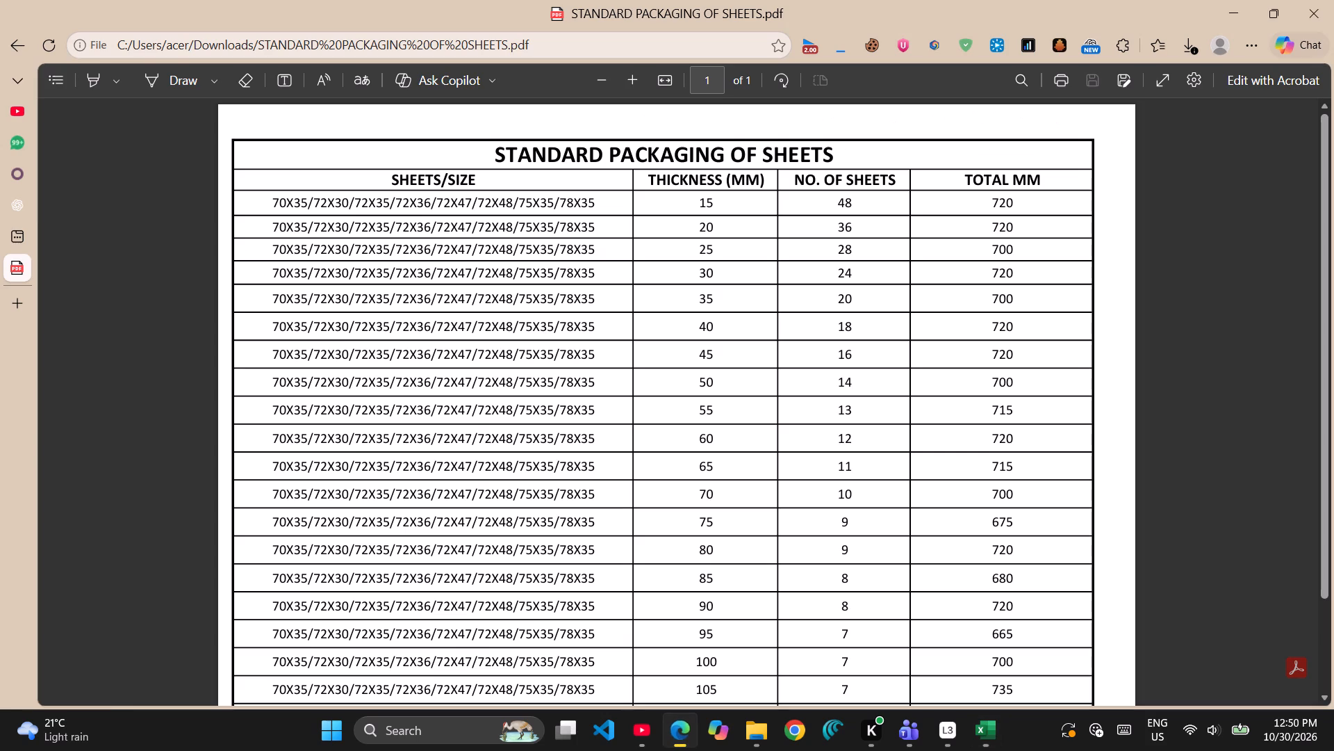
pyautogui.click(22, 194)
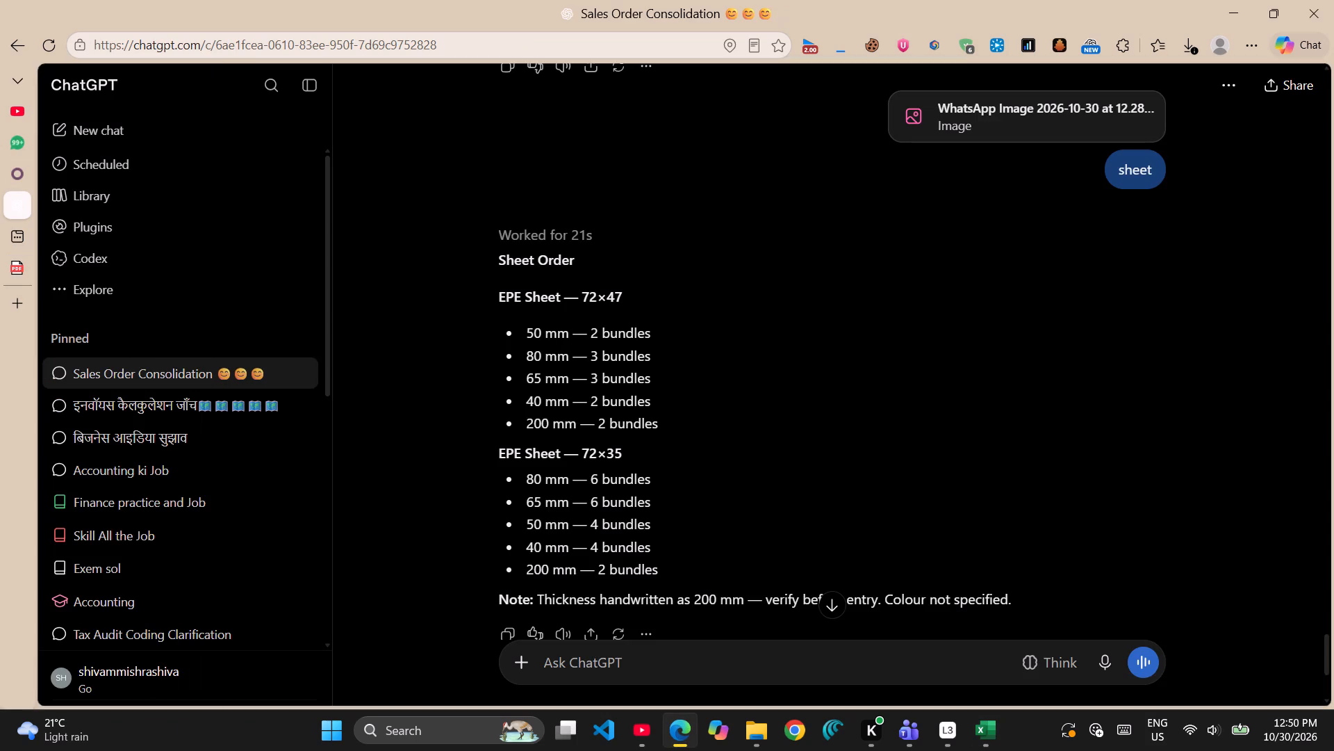
pyautogui.click(14, 264)
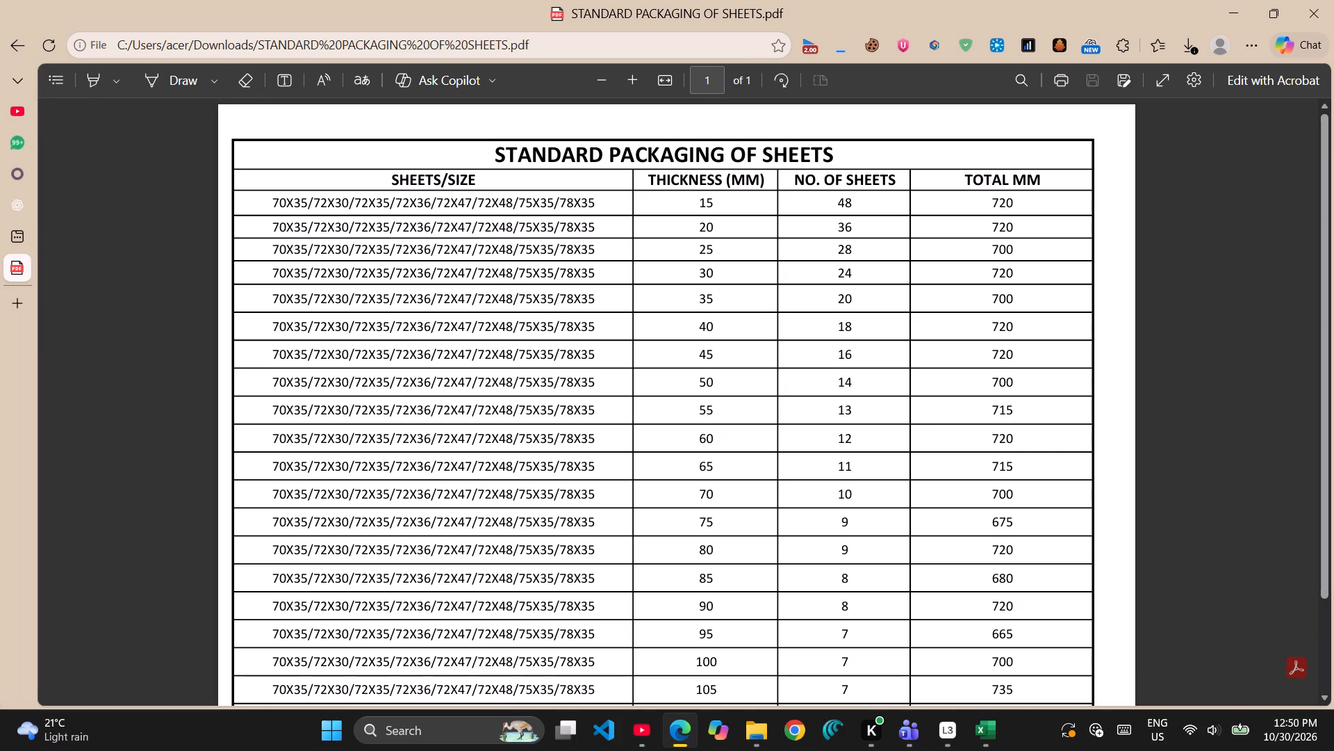
pyautogui.click(975, 737)
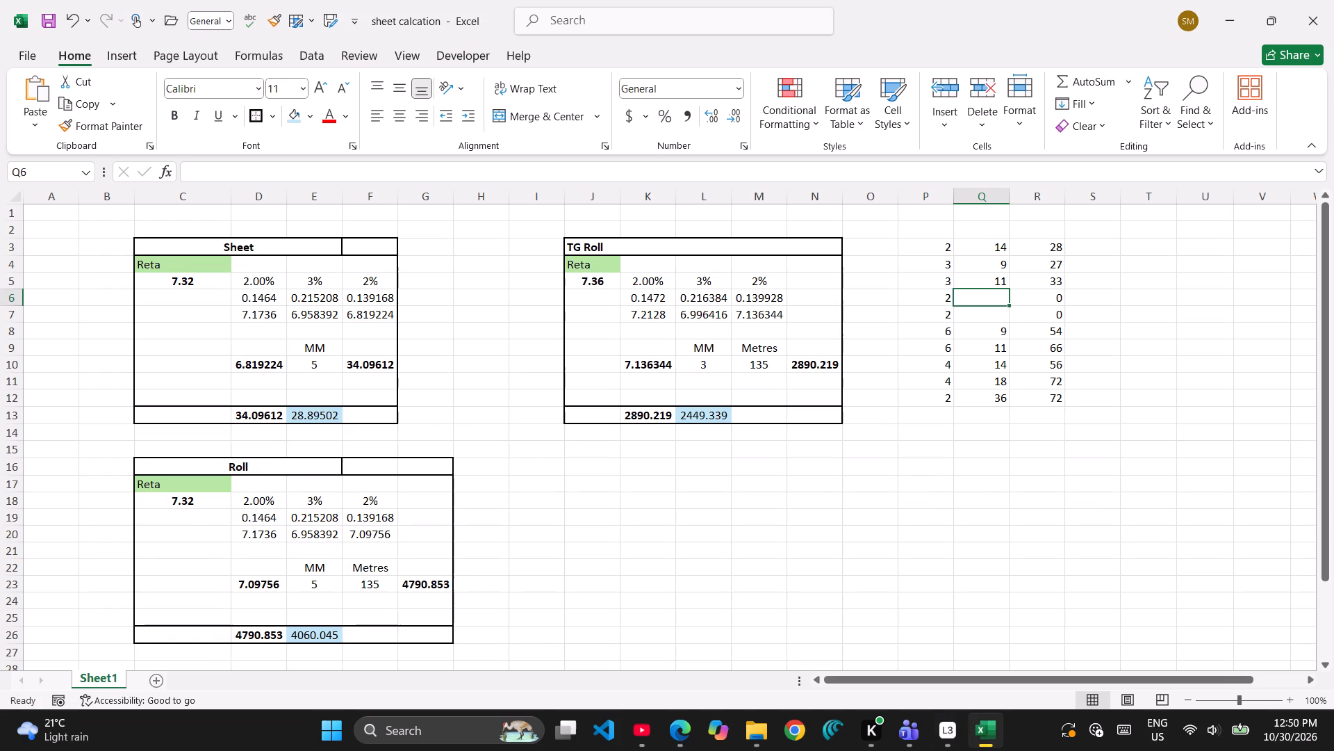
pyautogui.write('18')
pyautogui.press('Return')
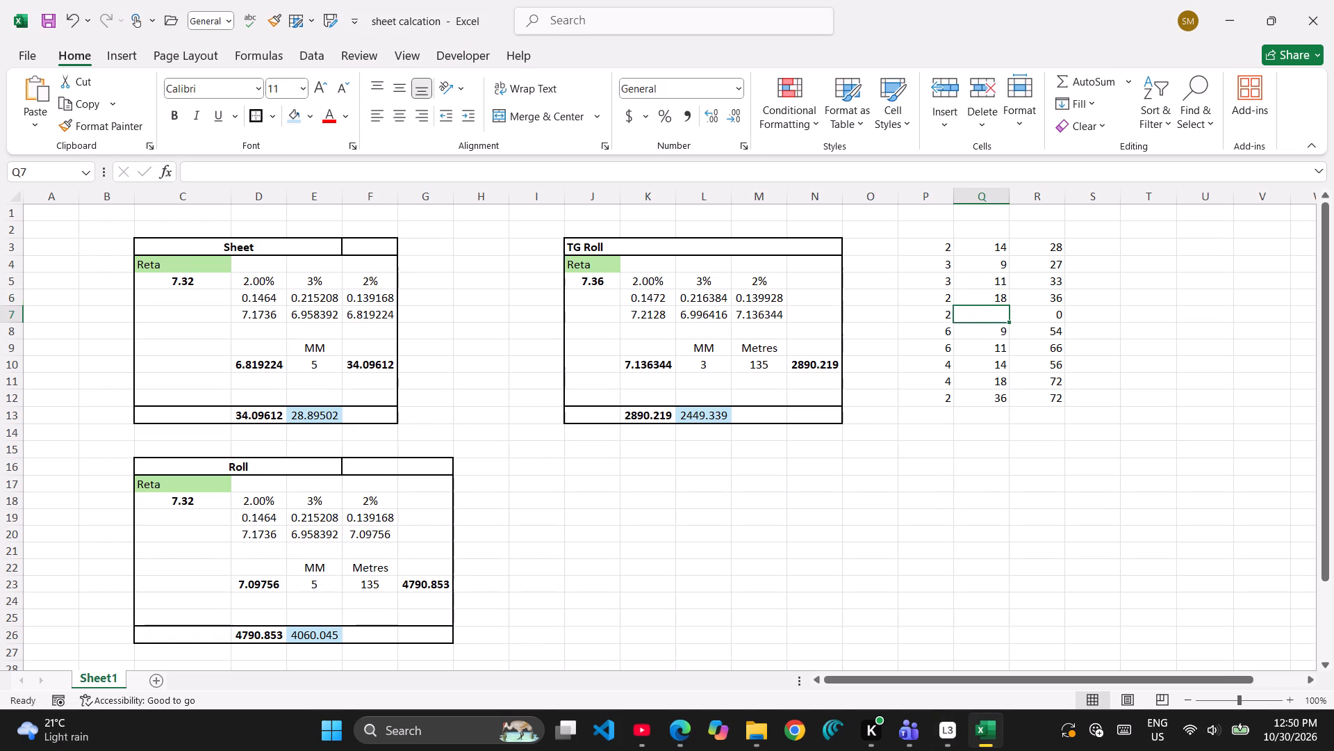
# Examine the whole packaging chart for the sheet count of the last remaining 72×47 thickness.
pyautogui.click(672, 722)
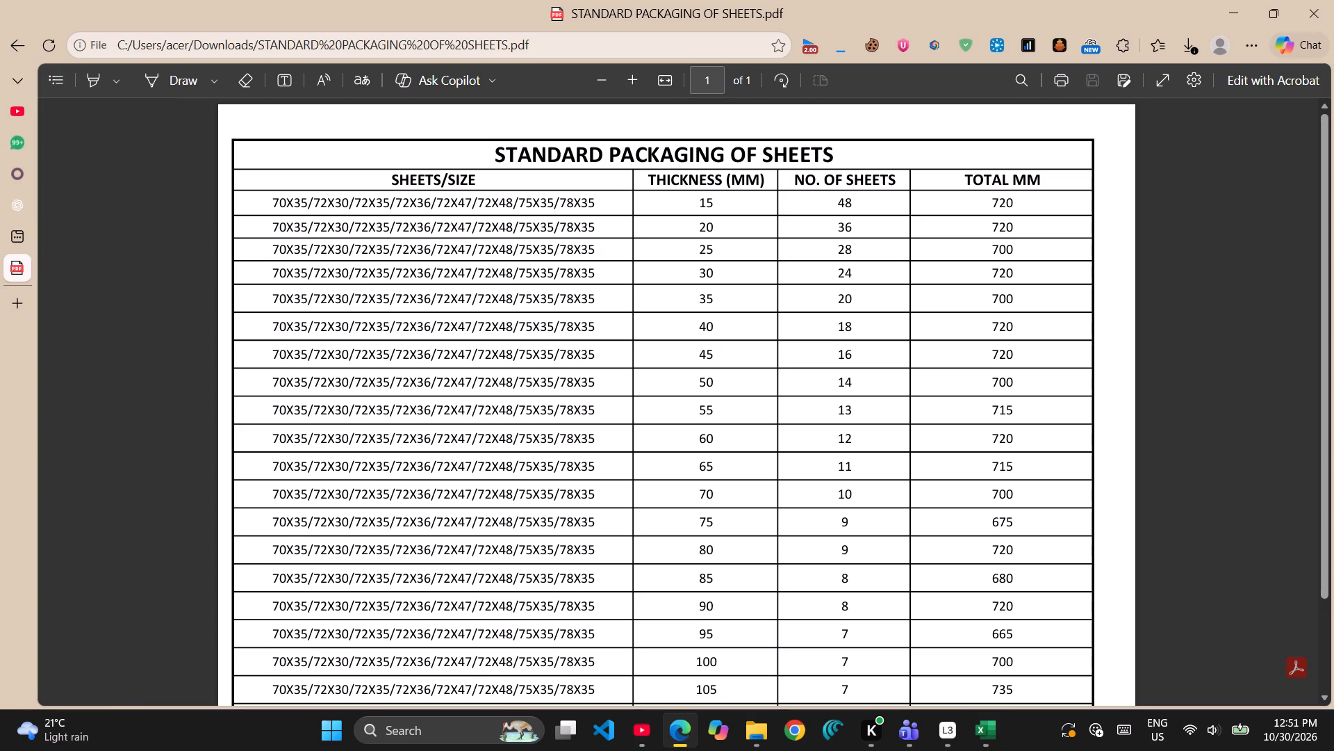
pyautogui.scroll(-2, 726, 397)
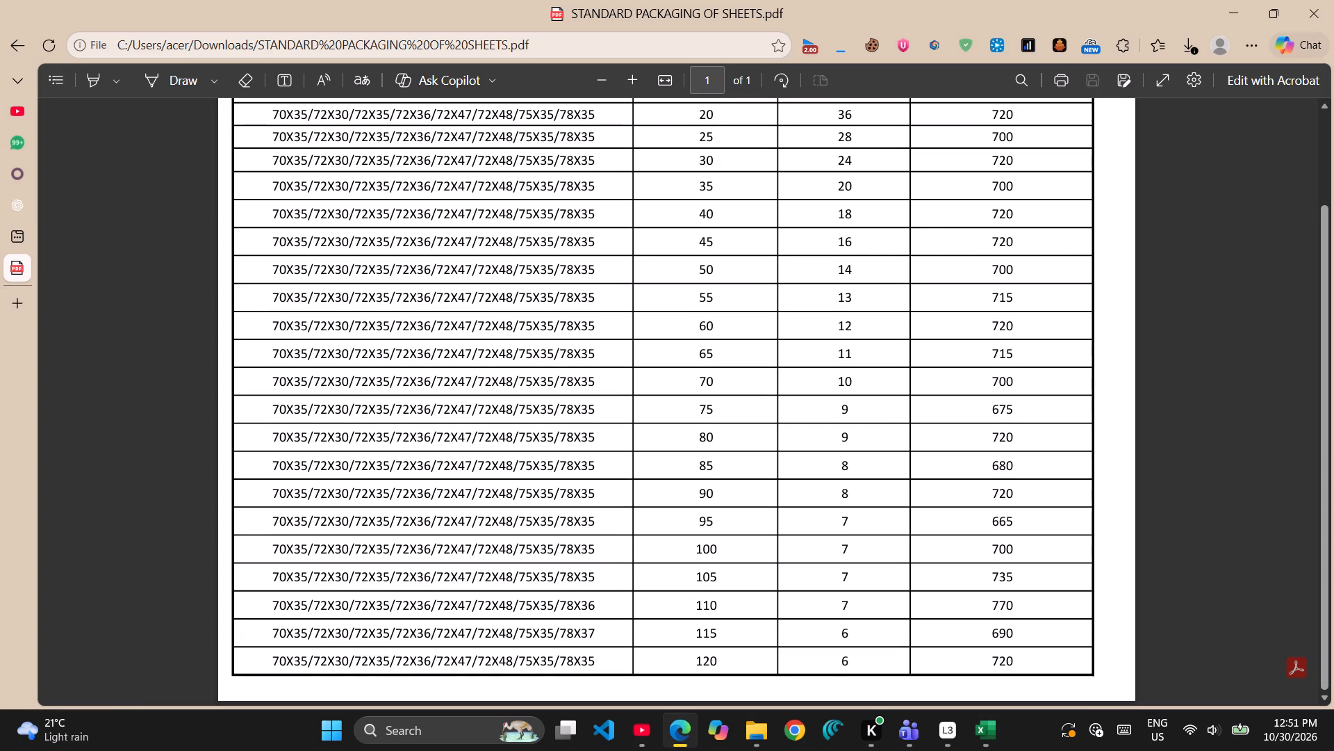
pyautogui.scroll(3, 602, 274)
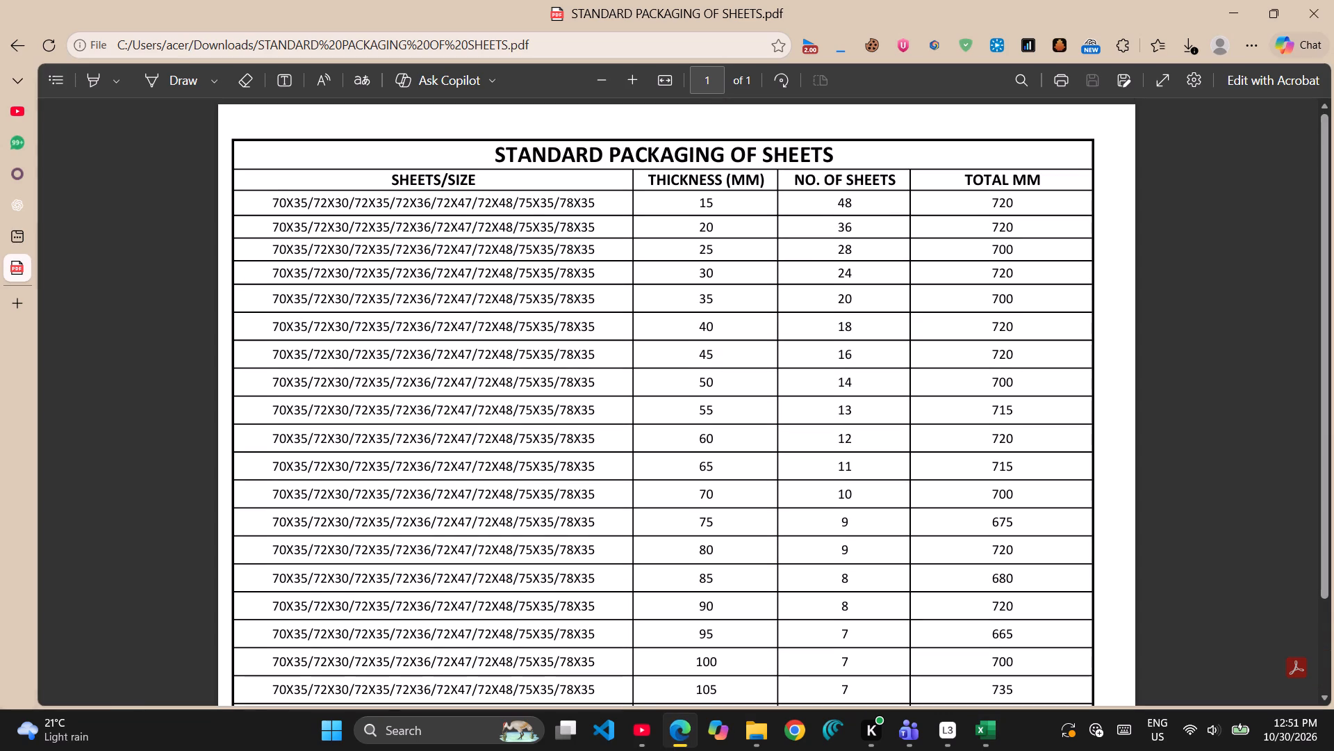
pyautogui.scroll(-3, 714, 336)
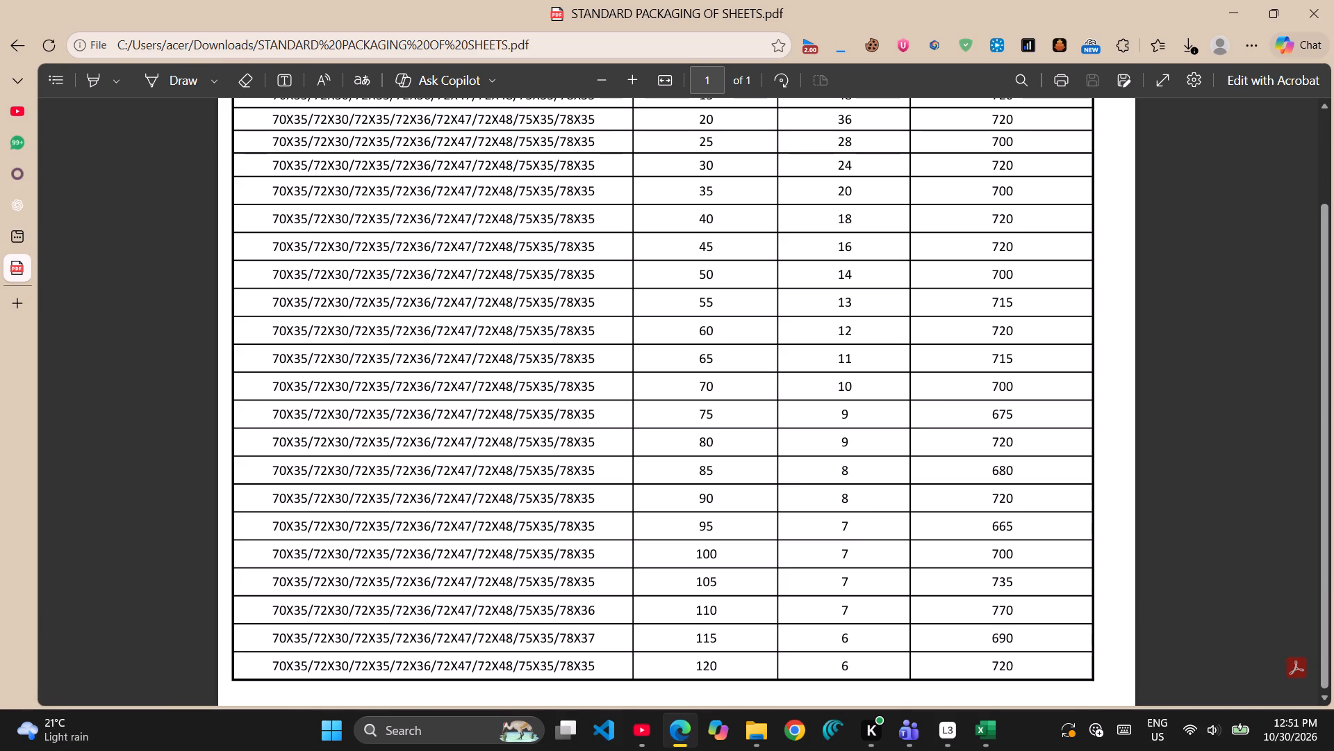
pyautogui.scroll(2, 821, 536)
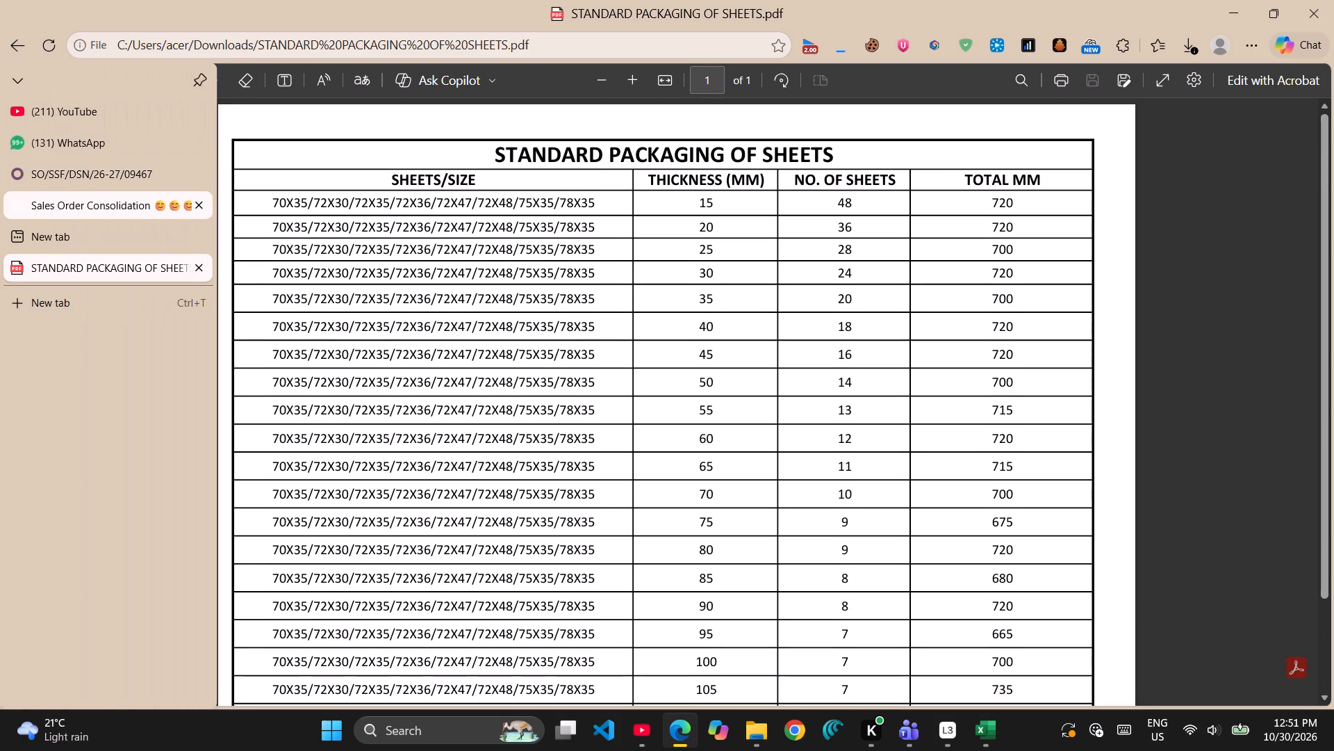
# In the Odoo quotation, set the 72" x 47" EPE sheet quantities to 28 for 50 mm and 27 for 80 mm.
pyautogui.click(38, 185)
pyautogui.scroll(2, 1021, 406)
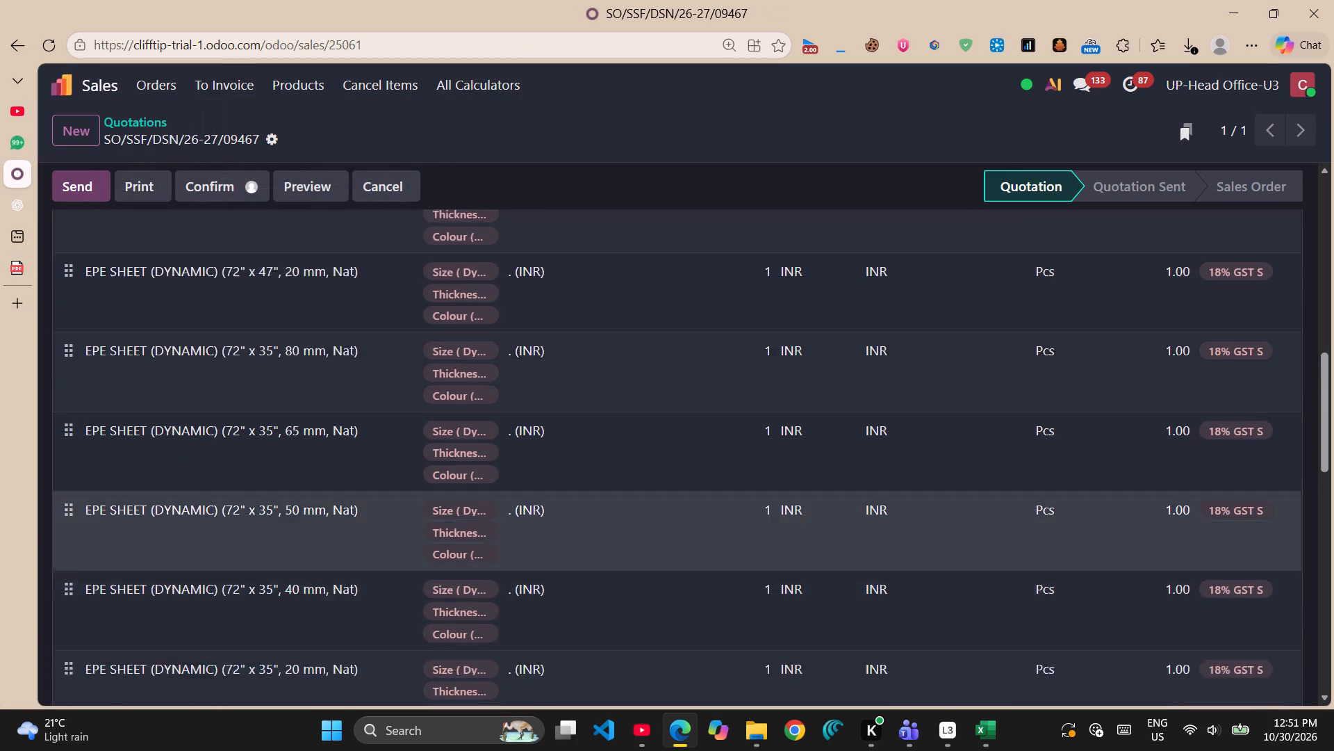
pyautogui.scroll(6, 1020, 406)
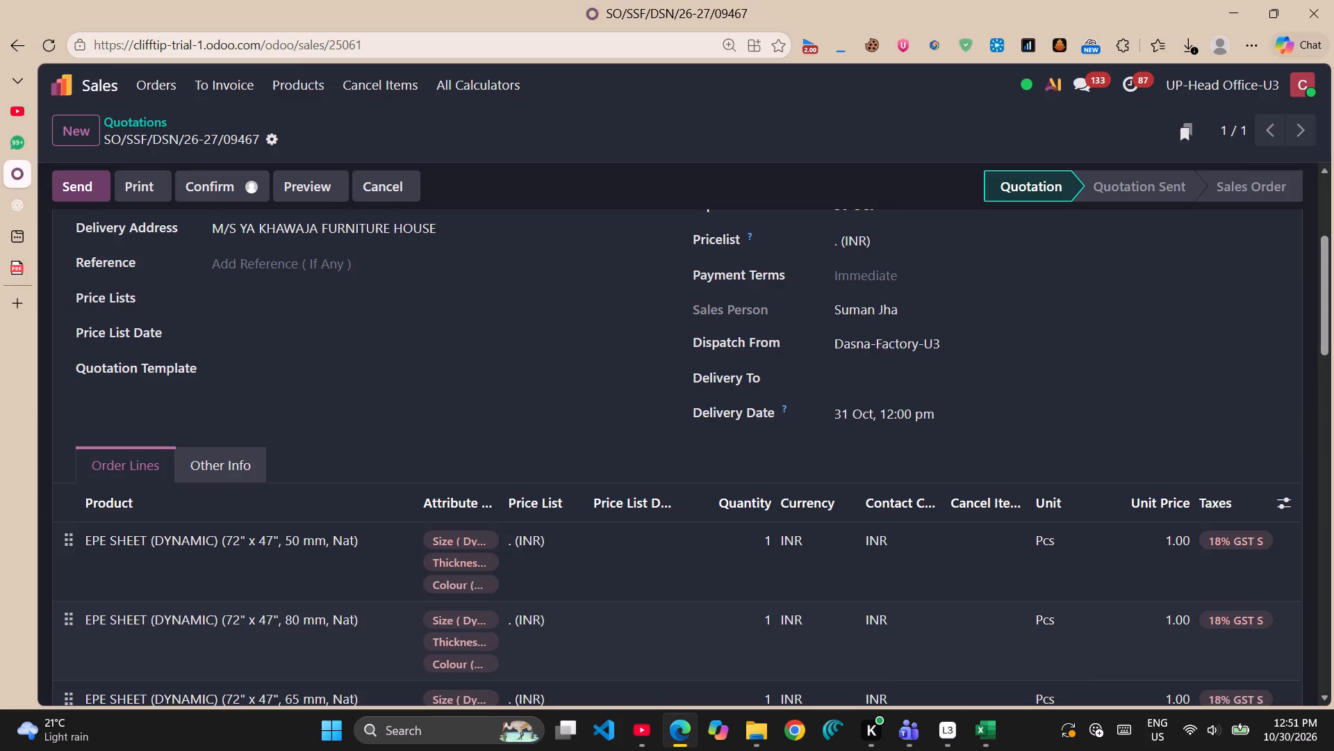
pyautogui.doubleClick(766, 535)
pyautogui.write('28')
pyautogui.press('Return')
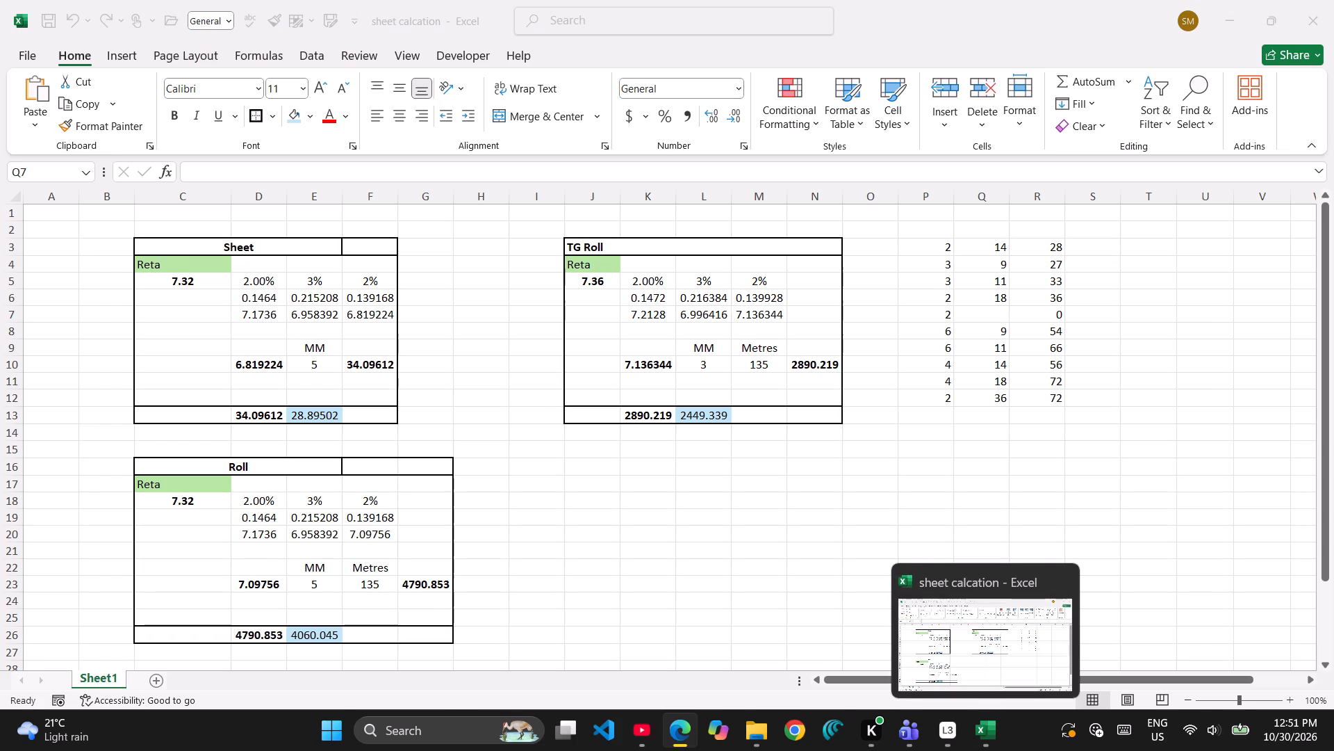
pyautogui.doubleClick(765, 622)
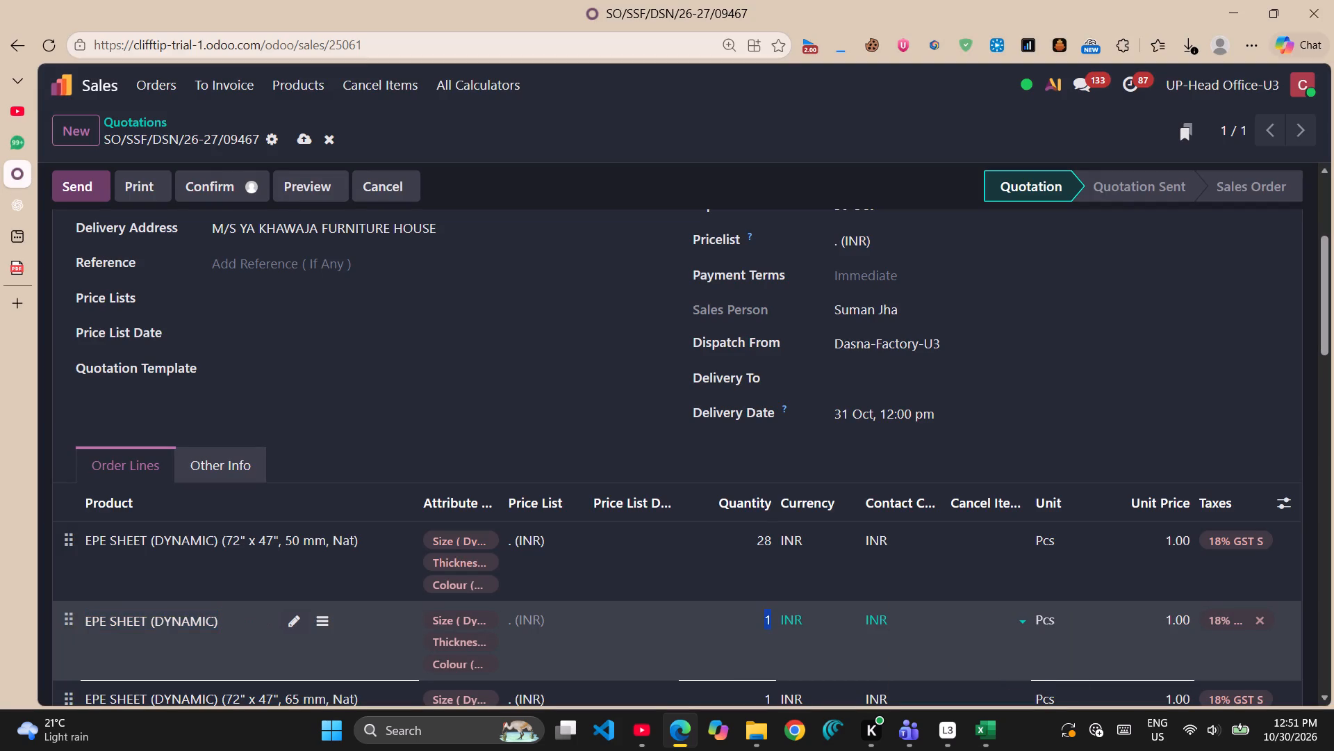
pyautogui.write('27')
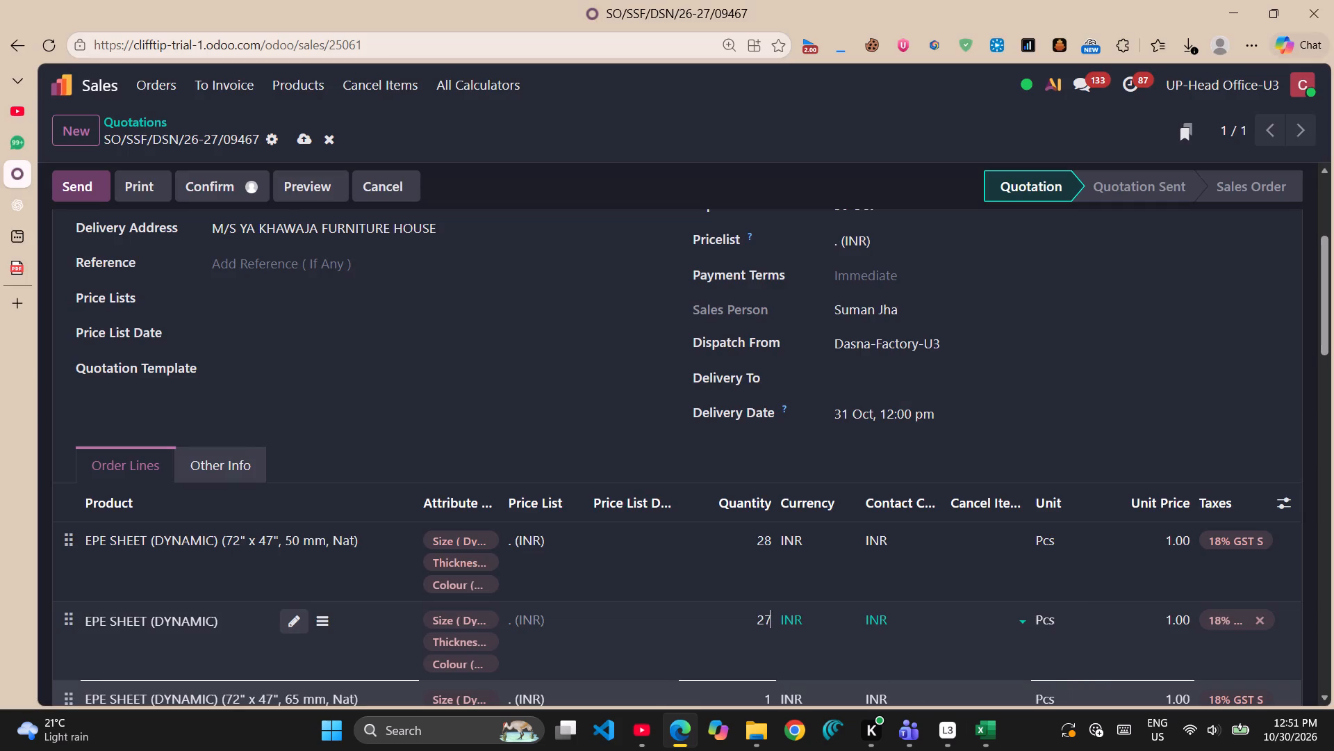
# Set the 72" x 47" EPE sheet quantities to 33 for 65 mm and 36 for 40 mm.
pyautogui.doubleClick(764, 693)
pyautogui.write('33')
pyautogui.scroll(-2, 882, 617)
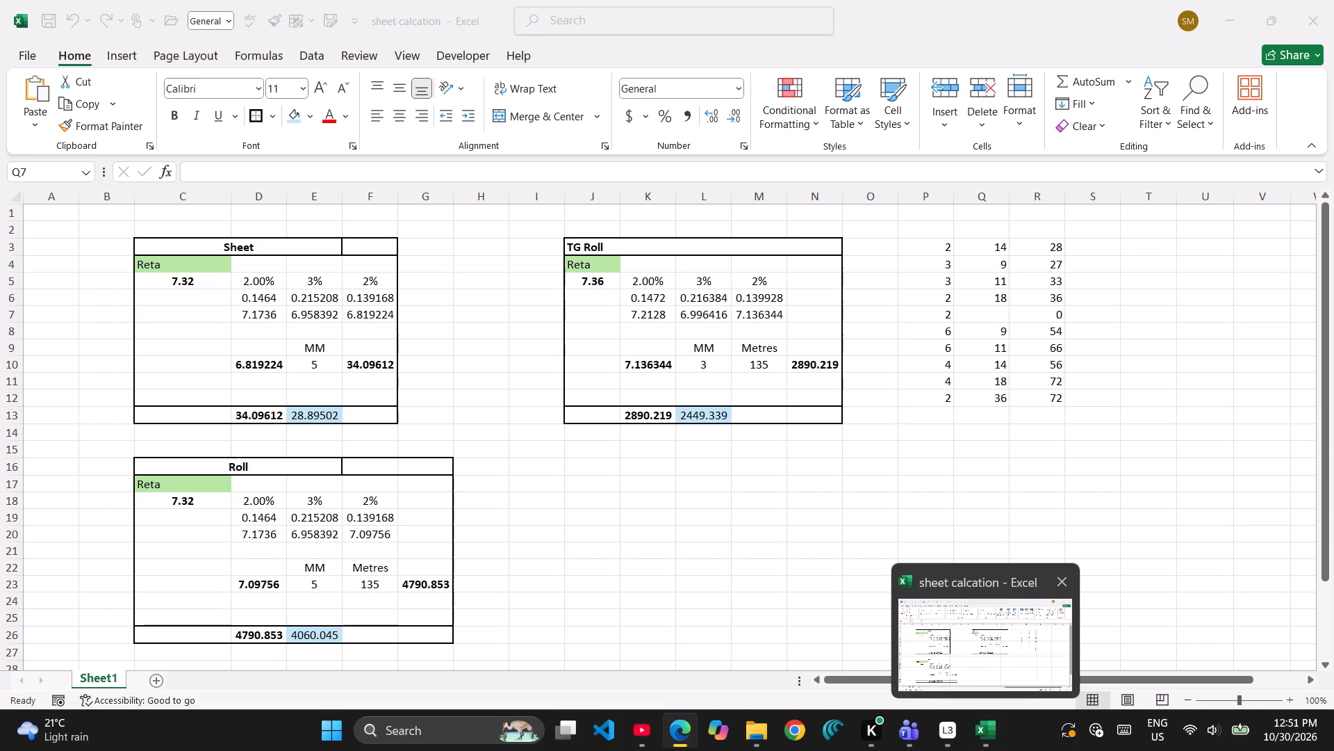
pyautogui.click(766, 598)
pyautogui.click(766, 598)
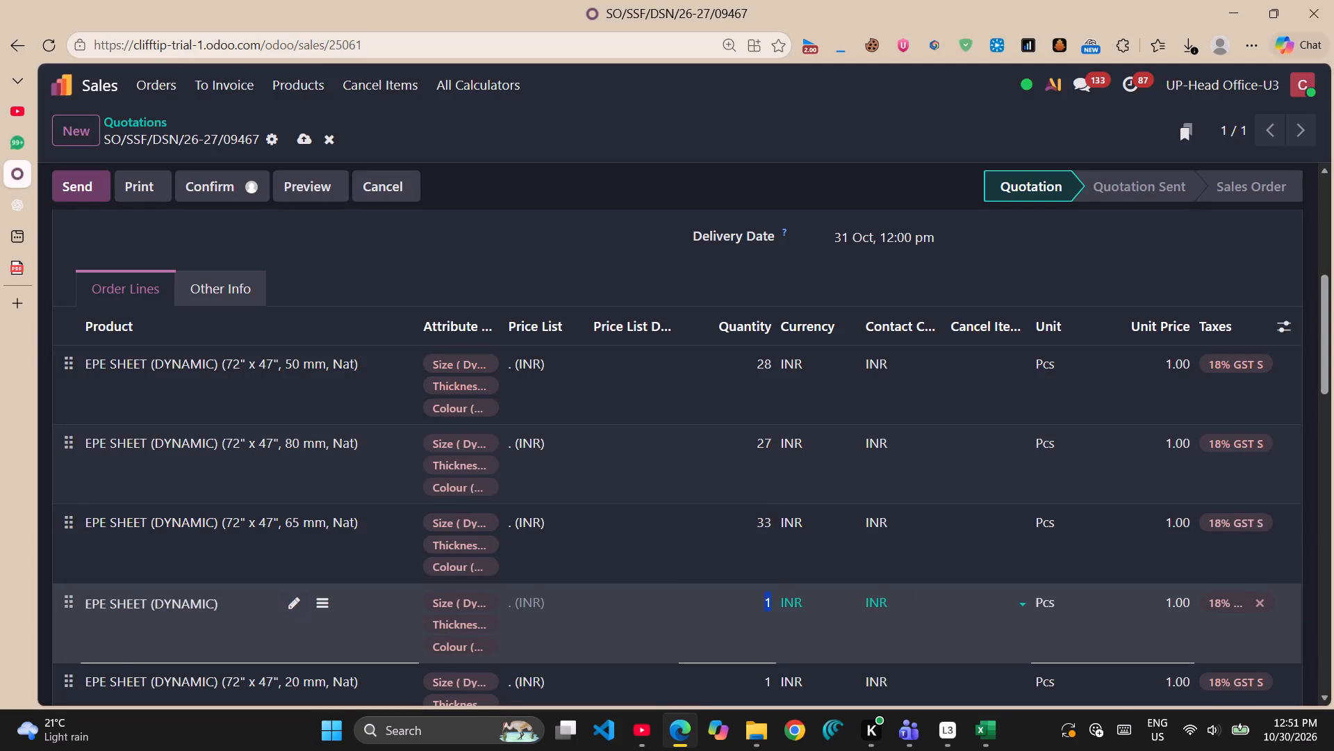
pyautogui.write('36')
# Set the 72" x 35" EPE sheet quantities to 54 for 80 mm and 66 for 65 mm.
pyautogui.scroll(-2, 755, 716)
pyautogui.scroll(-1, 852, 595)
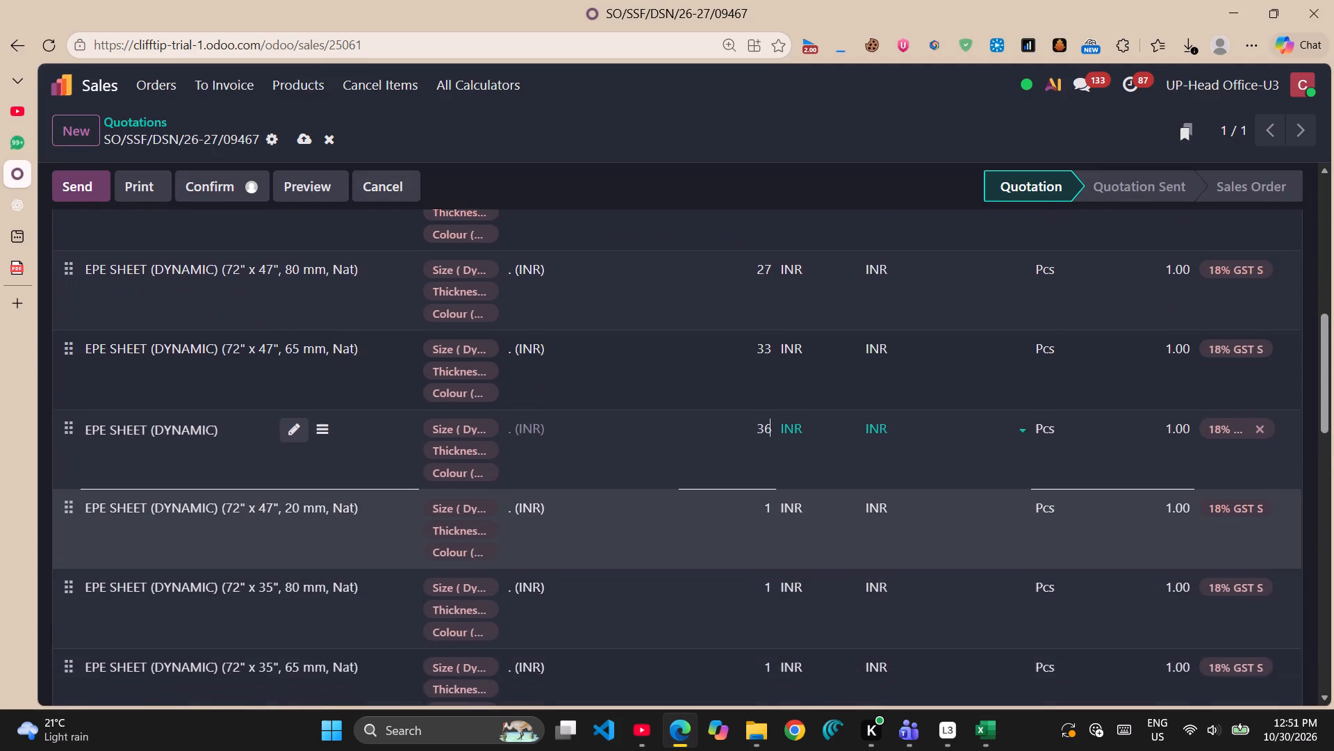
pyautogui.scroll(-2, 782, 545)
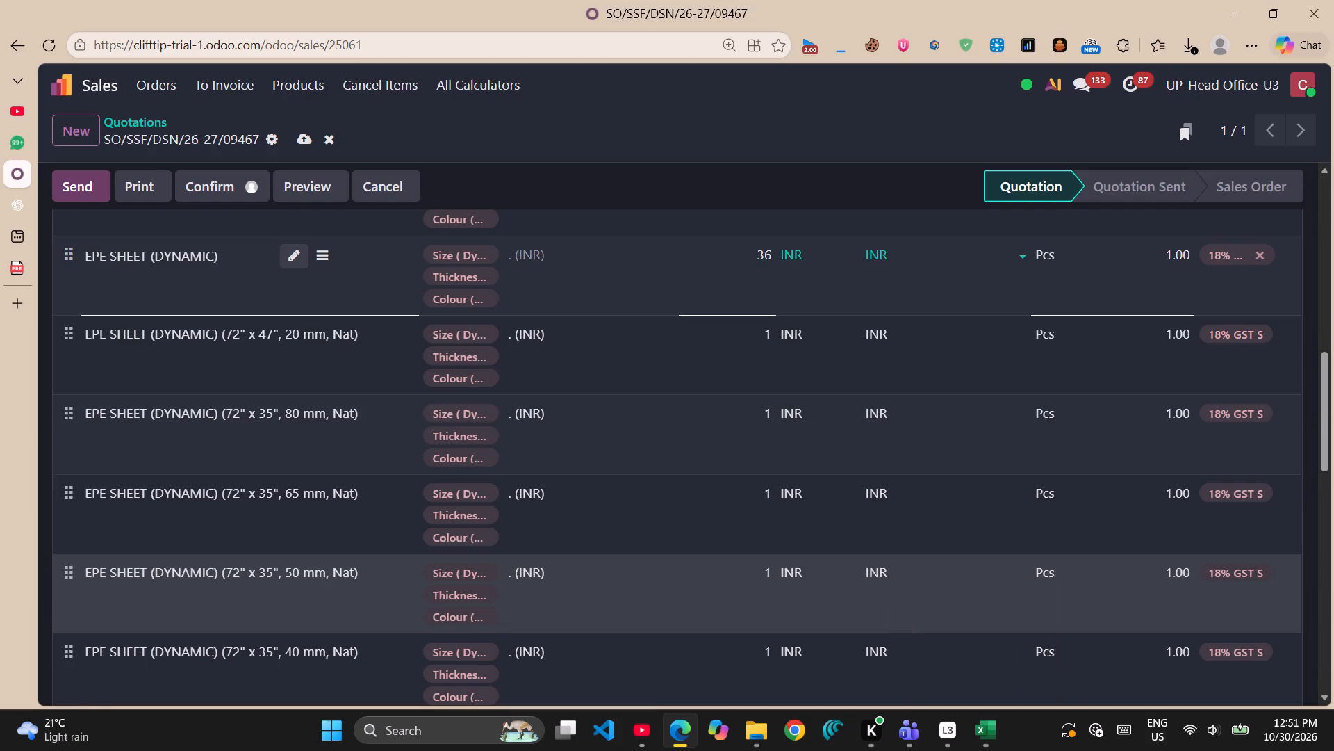
pyautogui.doubleClick(771, 417)
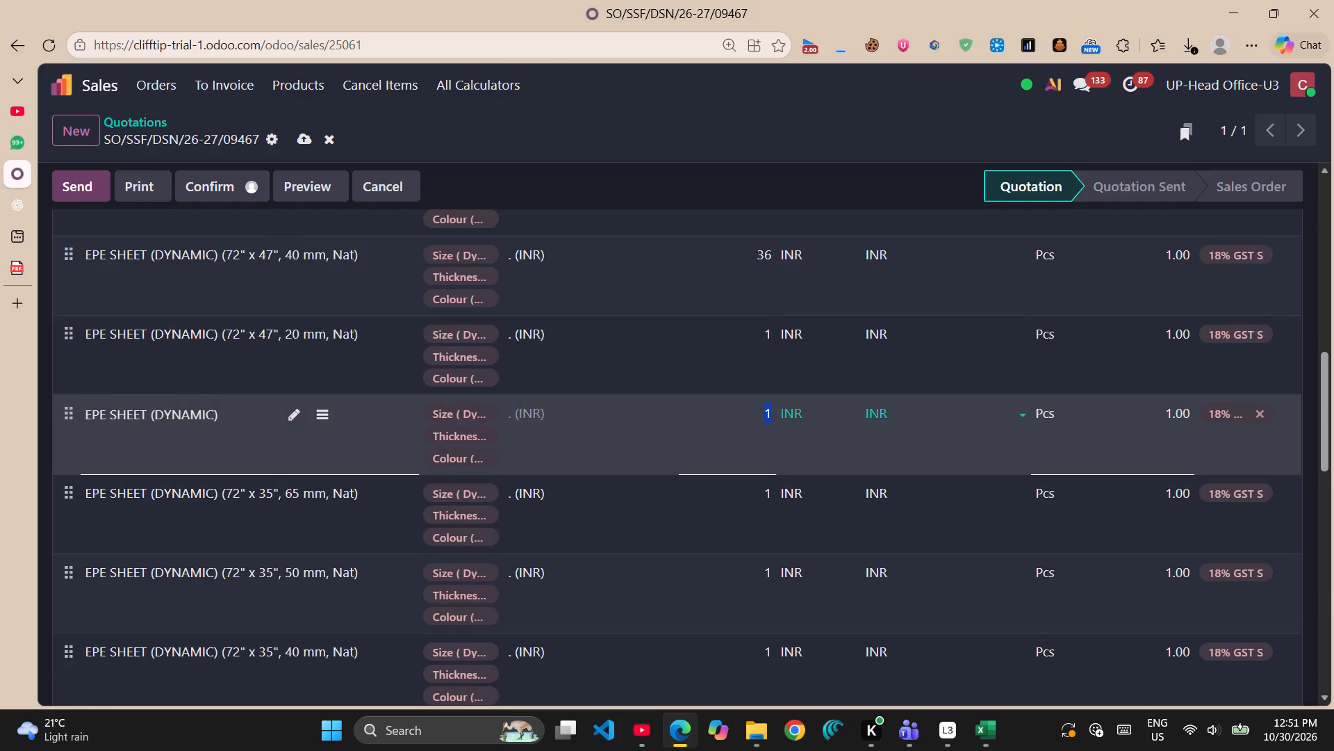
pyautogui.write('54')
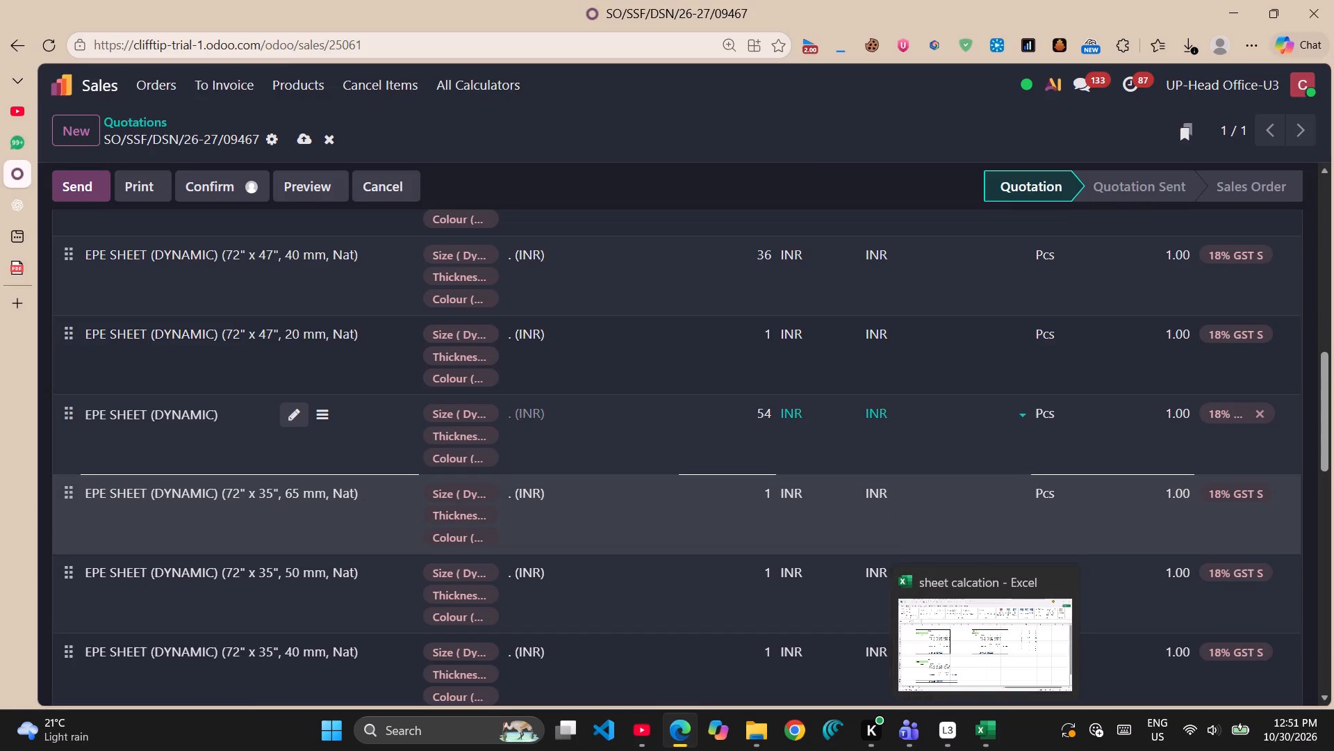
pyautogui.doubleClick(766, 491)
pyautogui.write('66')
pyautogui.scroll(-2, 793, 530)
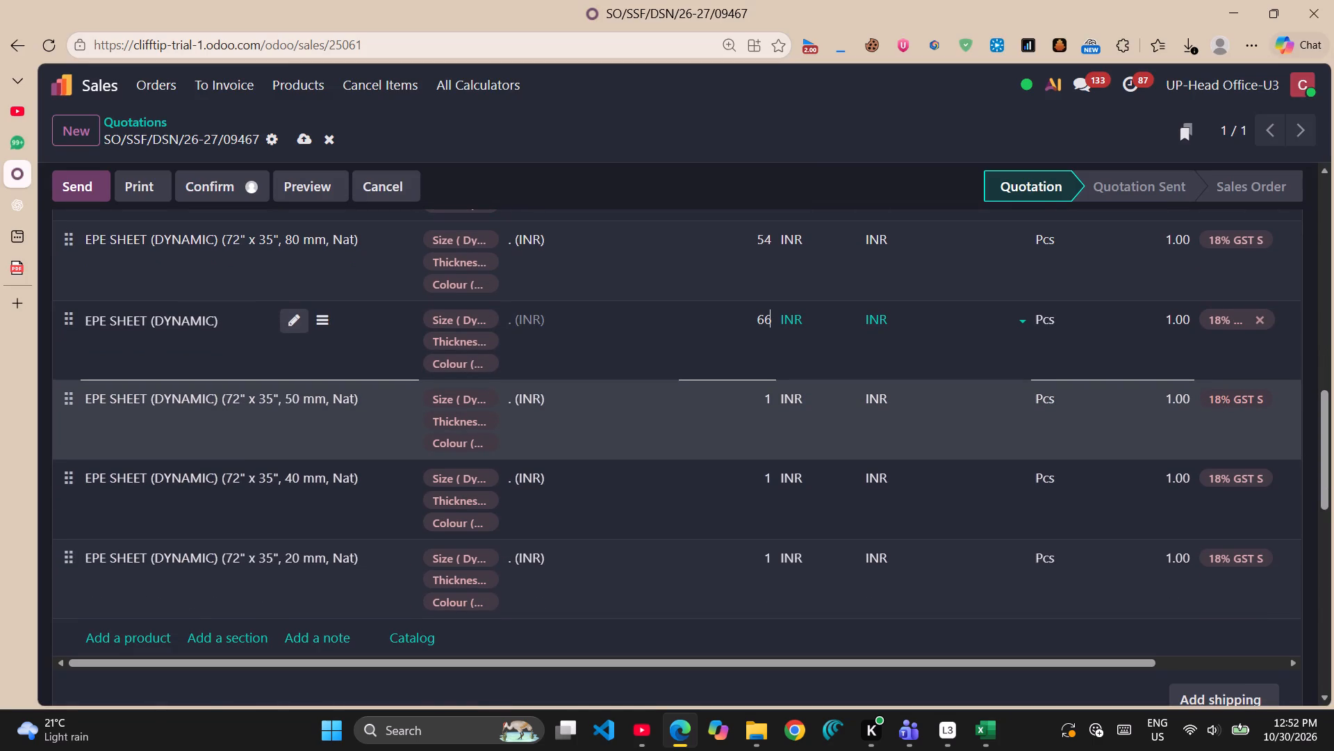
# Set the 72" x 35" EPE sheet quantities to 56 for 50 mm, 72 for 40 mm and 72 for 20 mm.
pyautogui.doubleClick(767, 392)
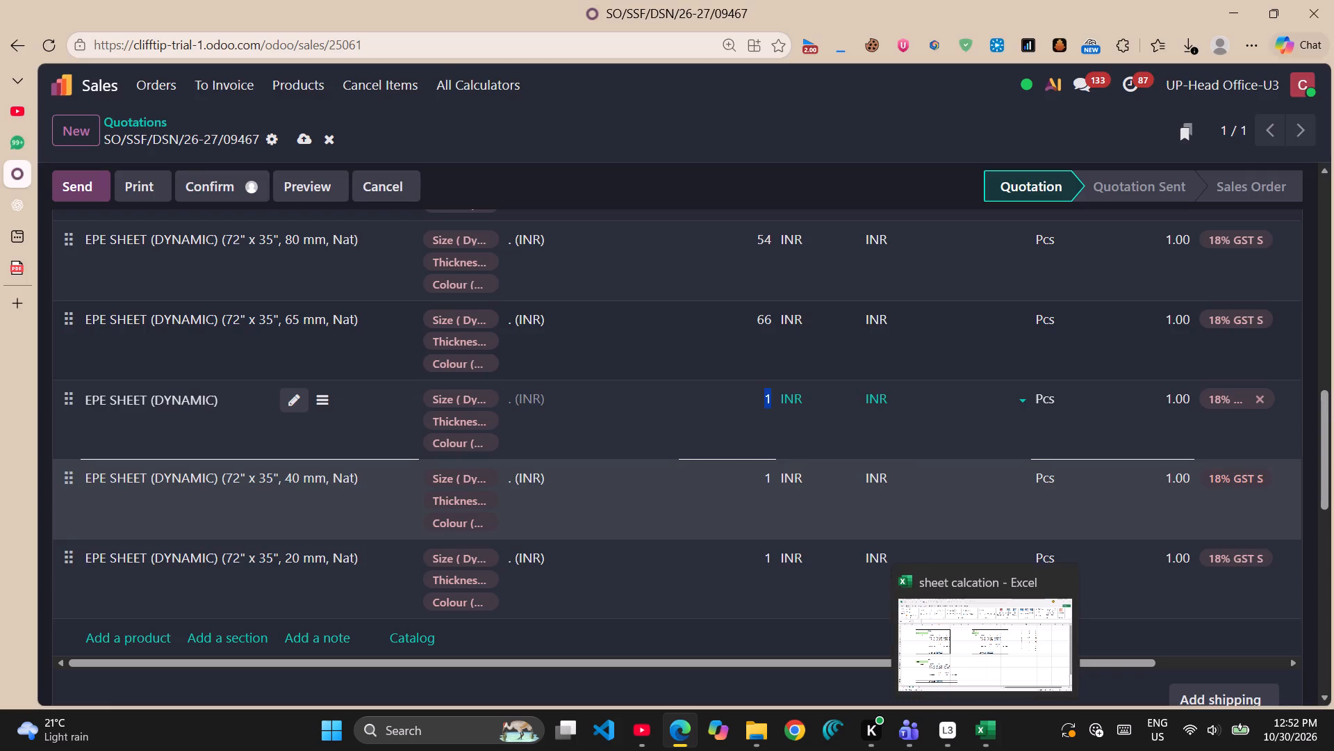
pyautogui.doubleClick(765, 475)
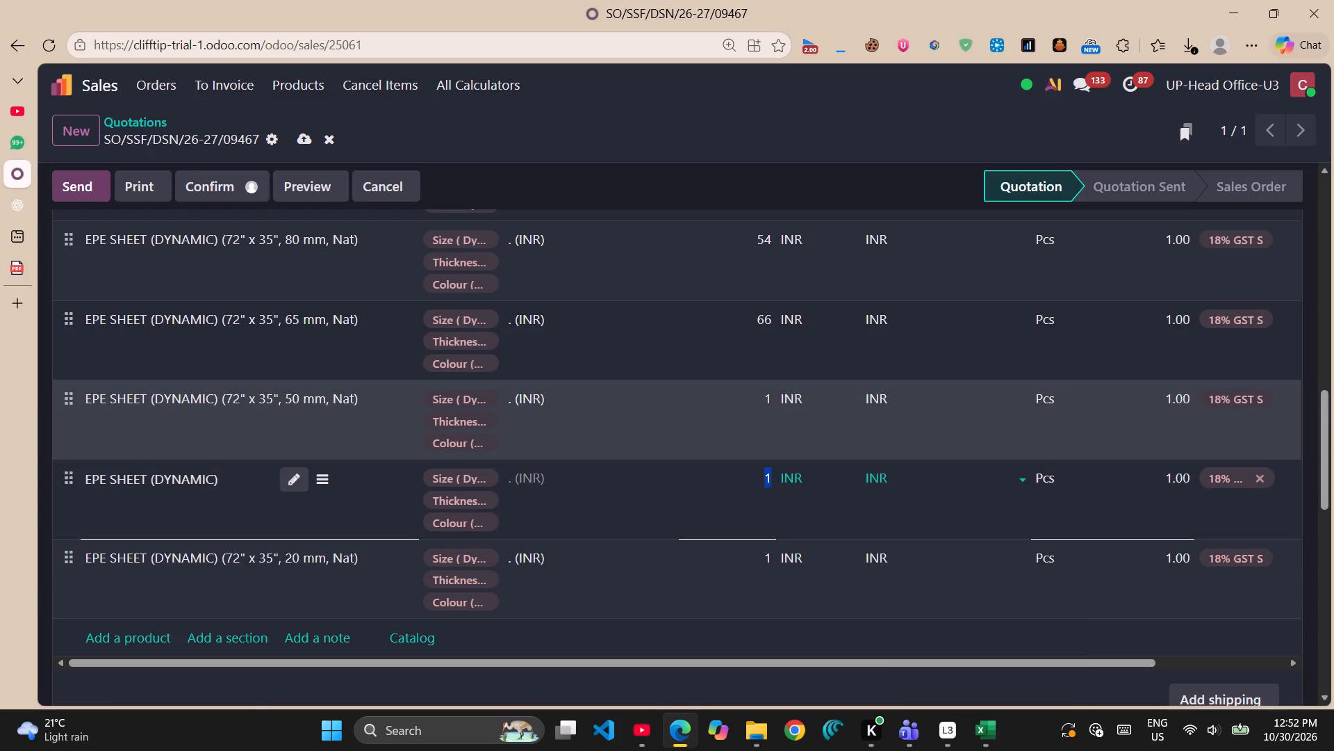
pyautogui.doubleClick(765, 397)
pyautogui.write('56')
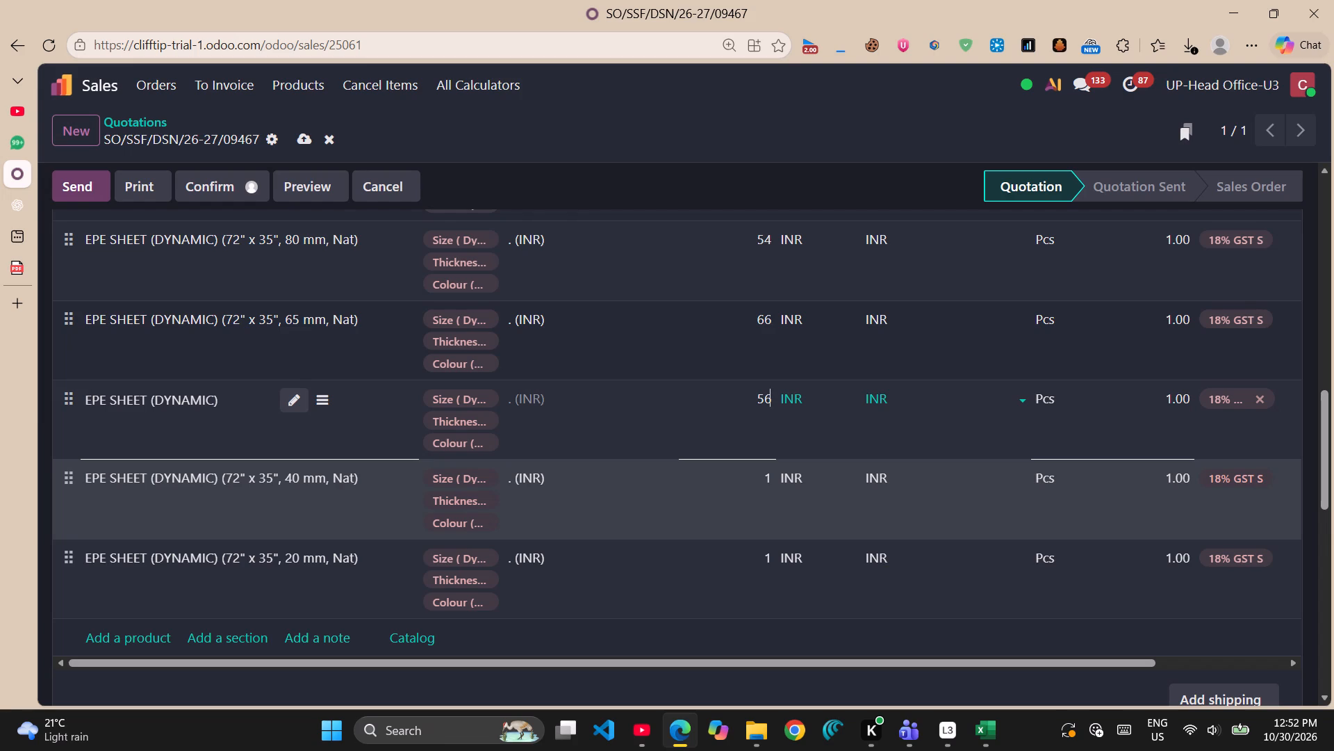
pyautogui.click(771, 478)
pyautogui.click(771, 478)
pyautogui.write('72')
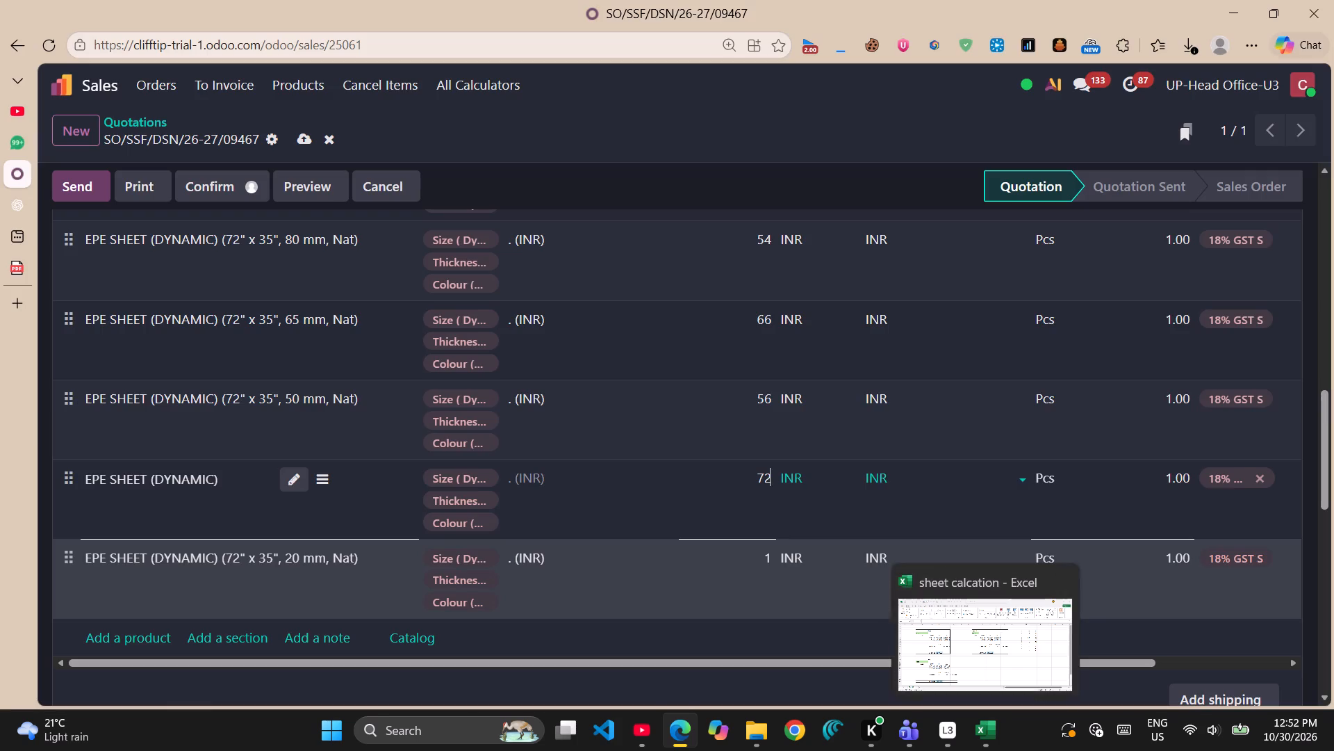
pyautogui.doubleClick(770, 550)
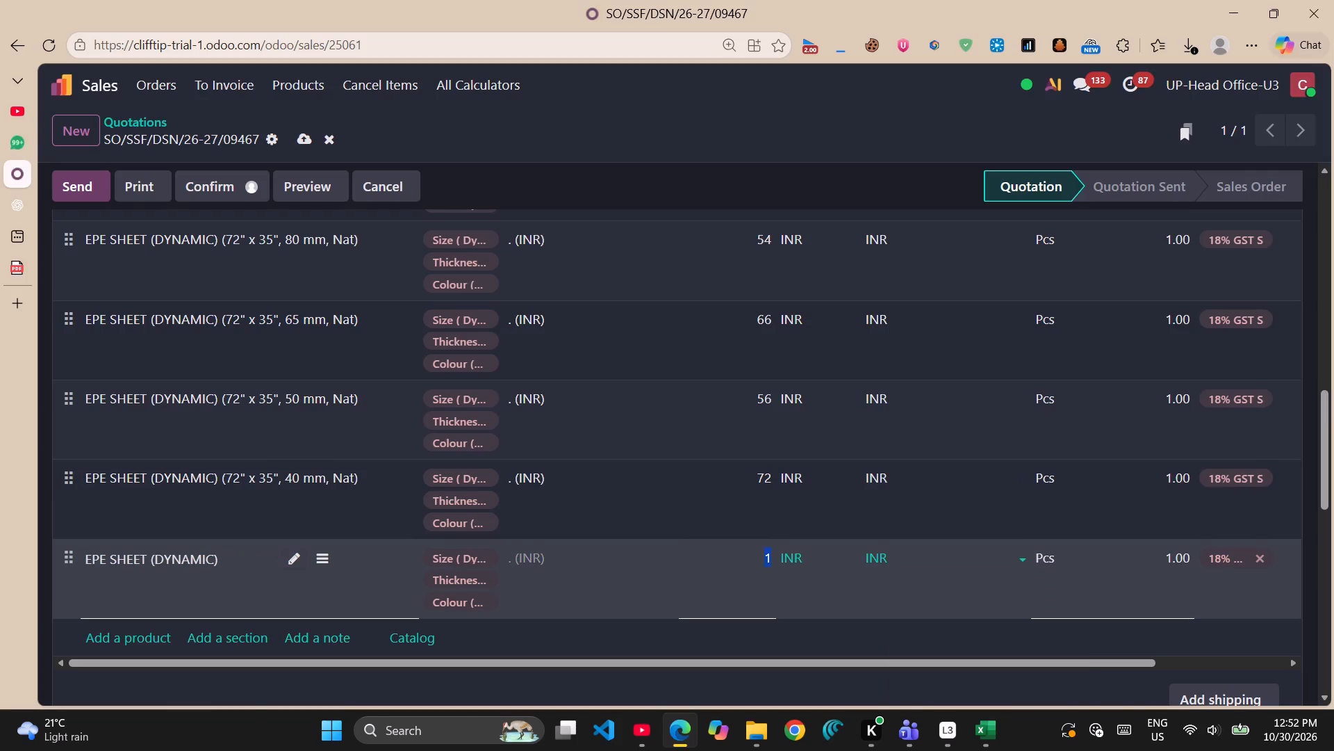
pyautogui.write('72')
pyautogui.click(864, 630)
# Review the whole quotation, checking the quantities of all EPE sheet lines, the totals and the header details.
pyautogui.scroll(3, 895, 472)
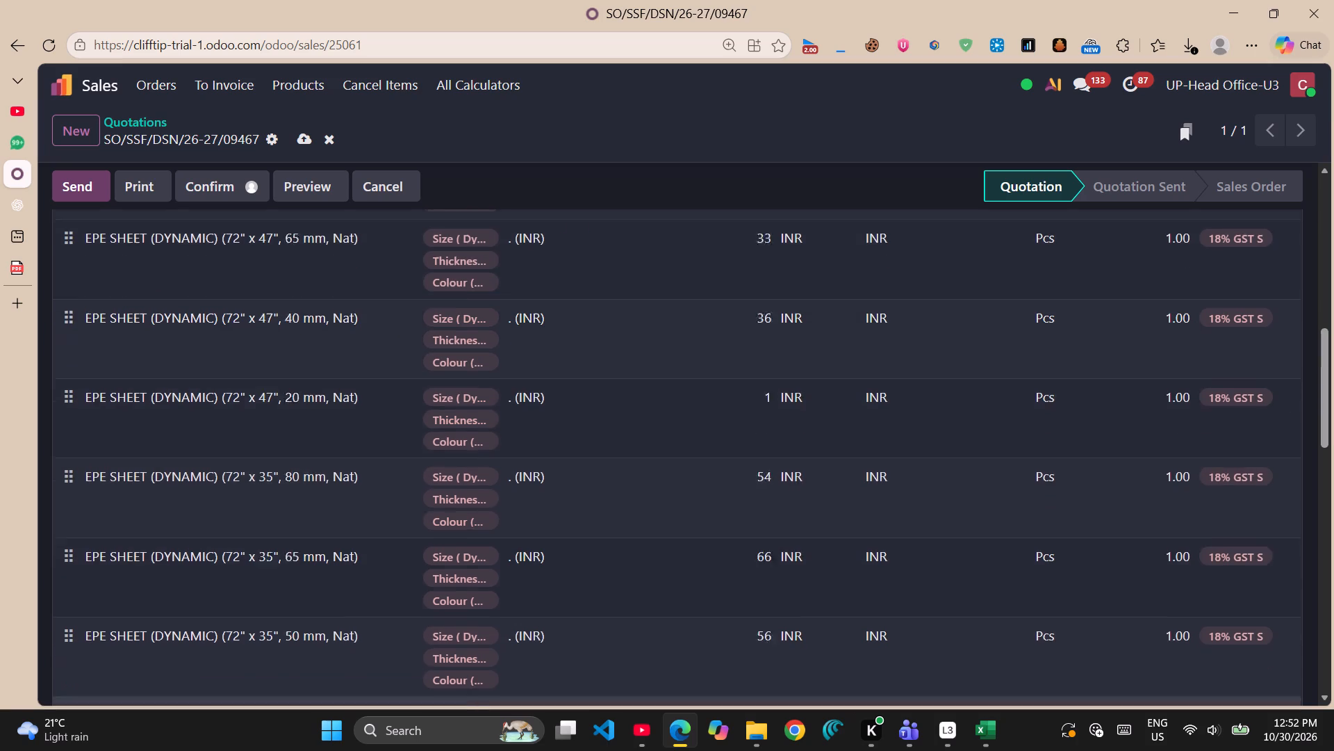
pyautogui.scroll(3, 895, 472)
pyautogui.scroll(-3, 897, 467)
pyautogui.scroll(5, 897, 467)
pyautogui.scroll(-1, 900, 446)
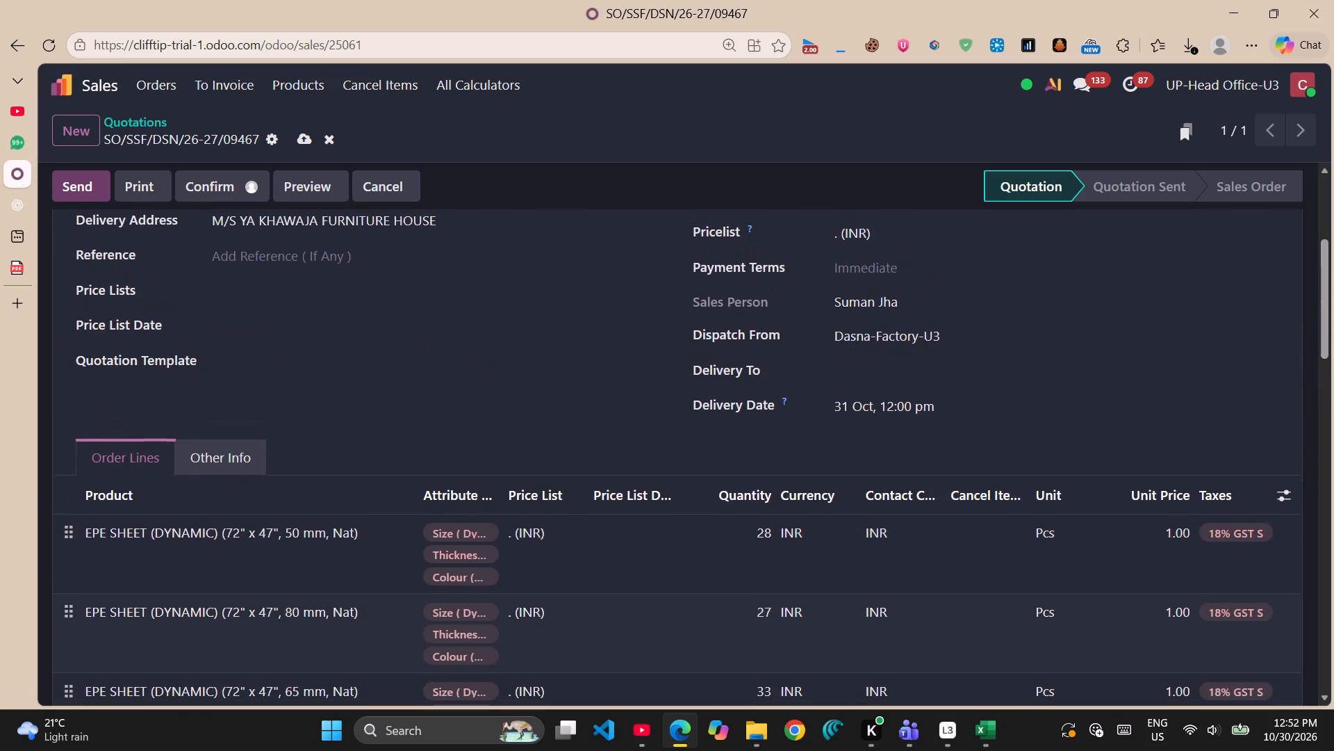
pyautogui.scroll(-2, 900, 446)
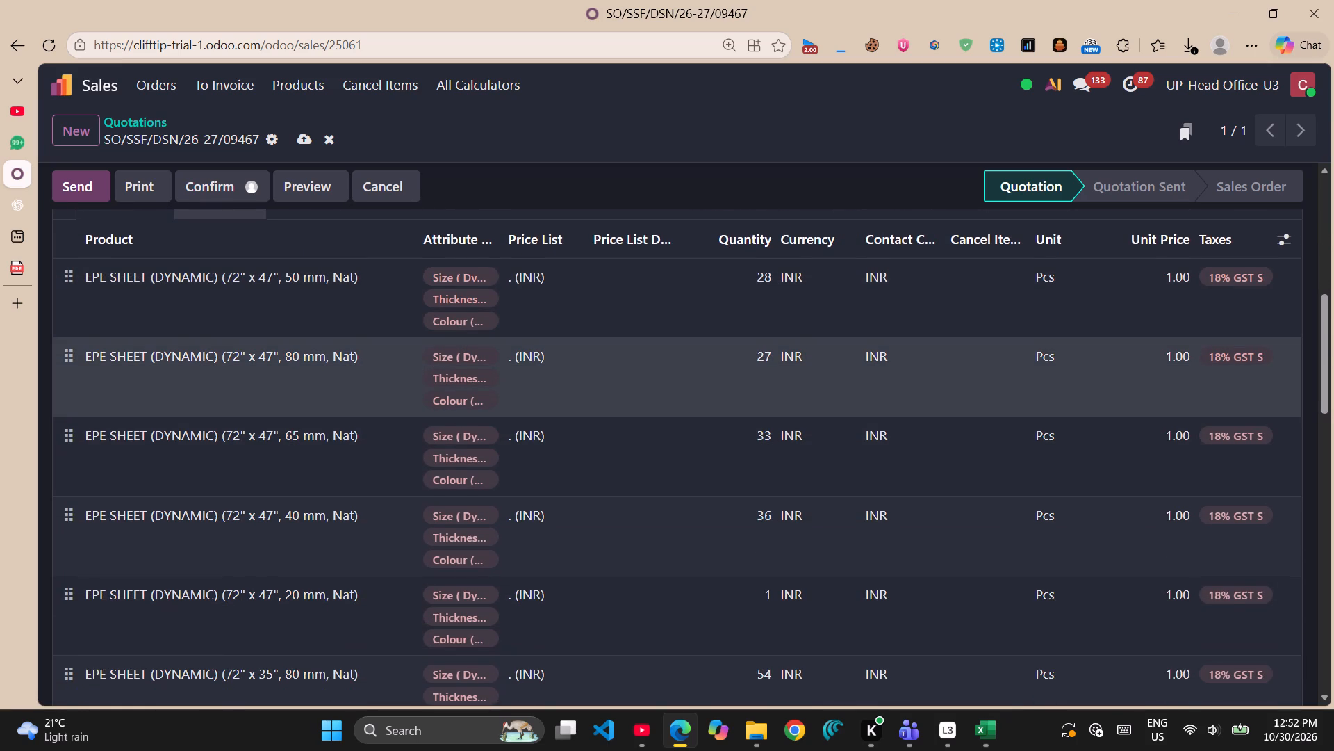
pyautogui.scroll(2, 1137, 407)
pyautogui.scroll(-3, 1145, 433)
pyautogui.scroll(-3, 906, 458)
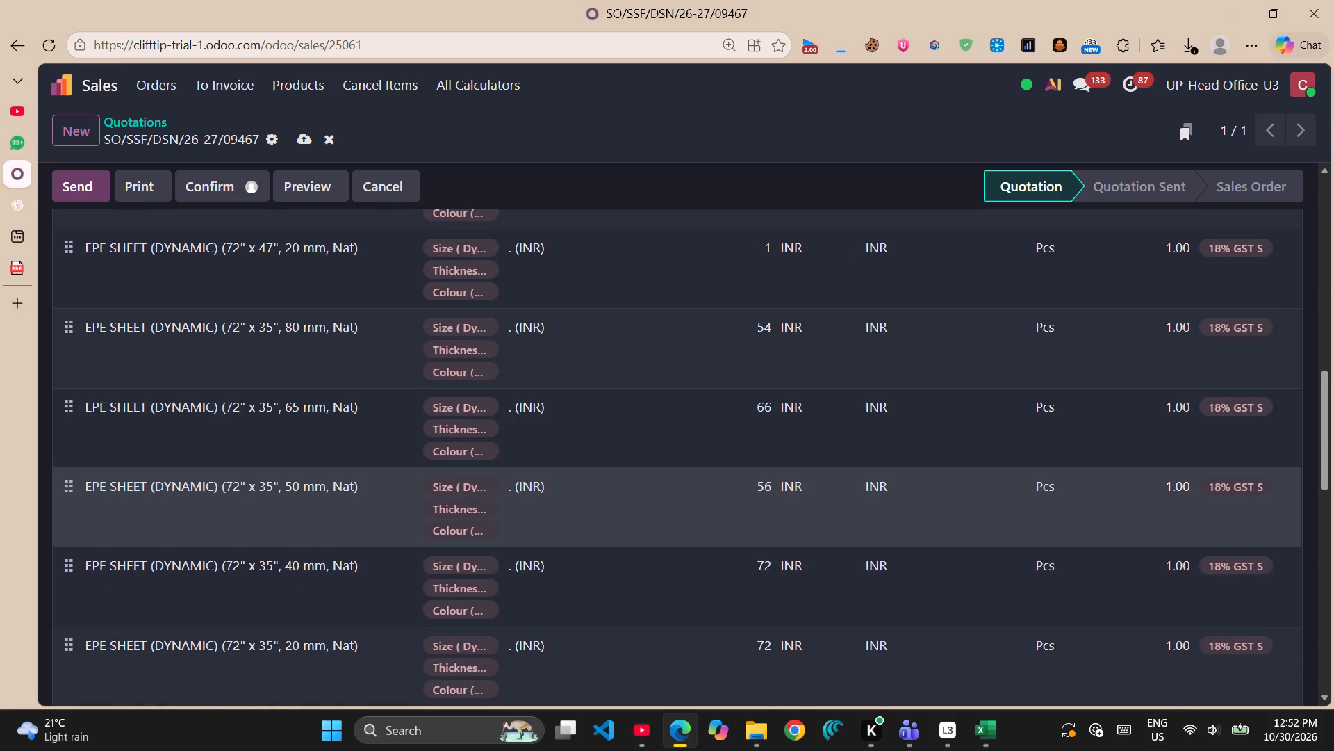
pyautogui.scroll(-2, 577, 643)
pyautogui.scroll(-2, 608, 538)
pyautogui.moveTo(689, 401); pyautogui.dragTo(691, 401)
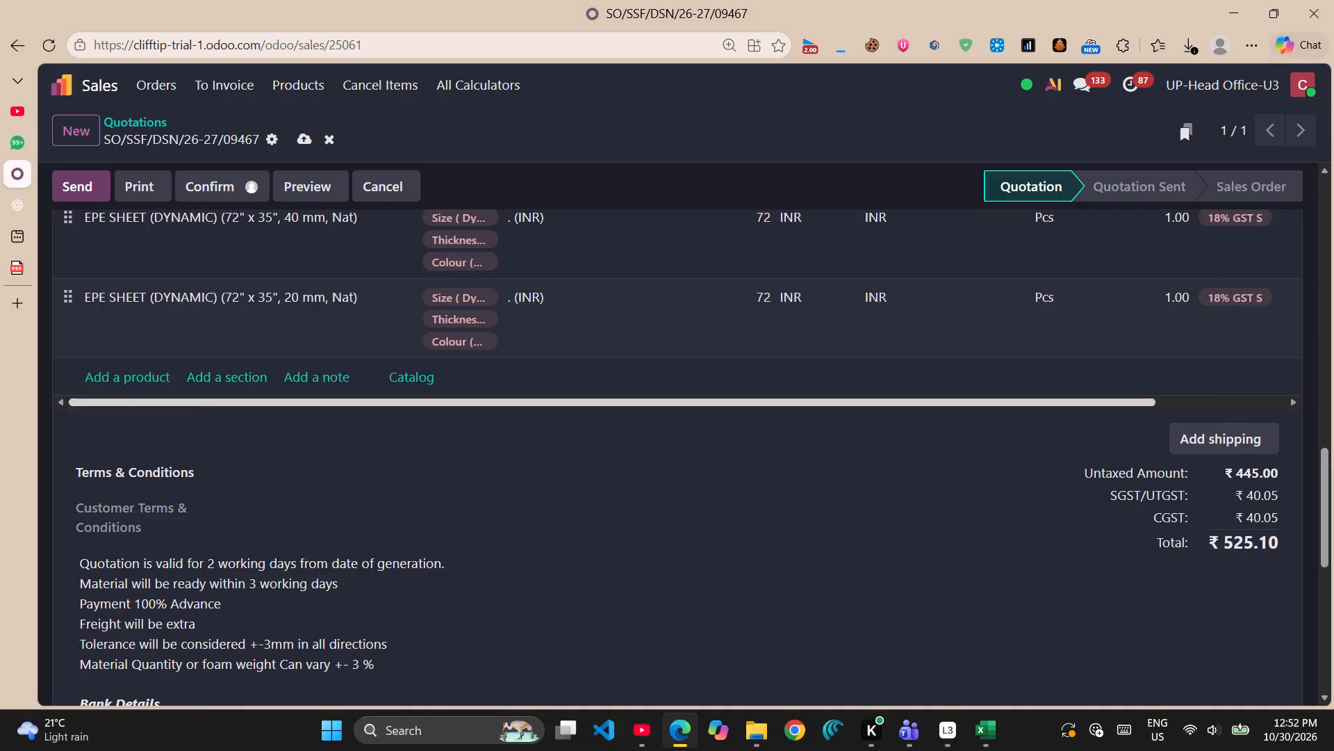
pyautogui.moveTo(691, 401); pyautogui.dragTo(899, 401)
pyautogui.scroll(-1, 904, 398)
pyautogui.scroll(16, 898, 376)
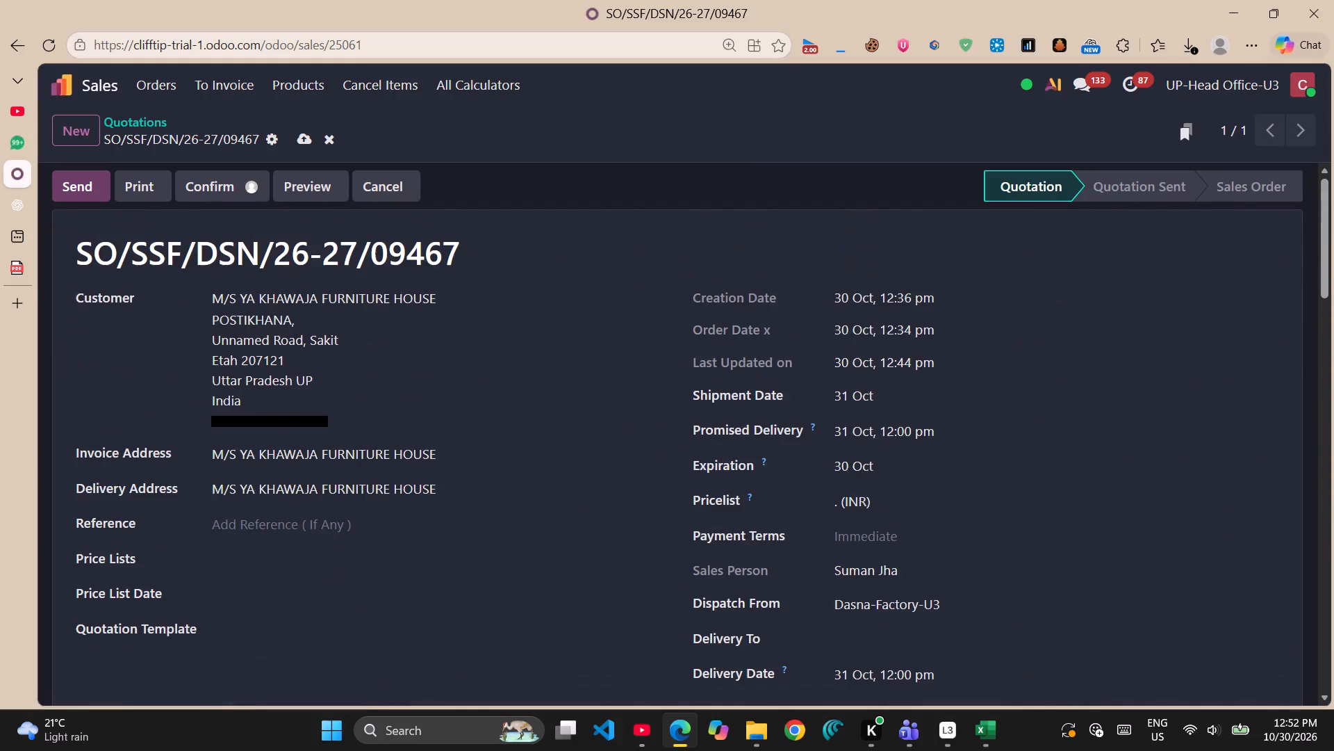
pyautogui.scroll(4, 299, 336)
# Reload the quotation page and share the error report as a document link.
pyautogui.click(49, 51)
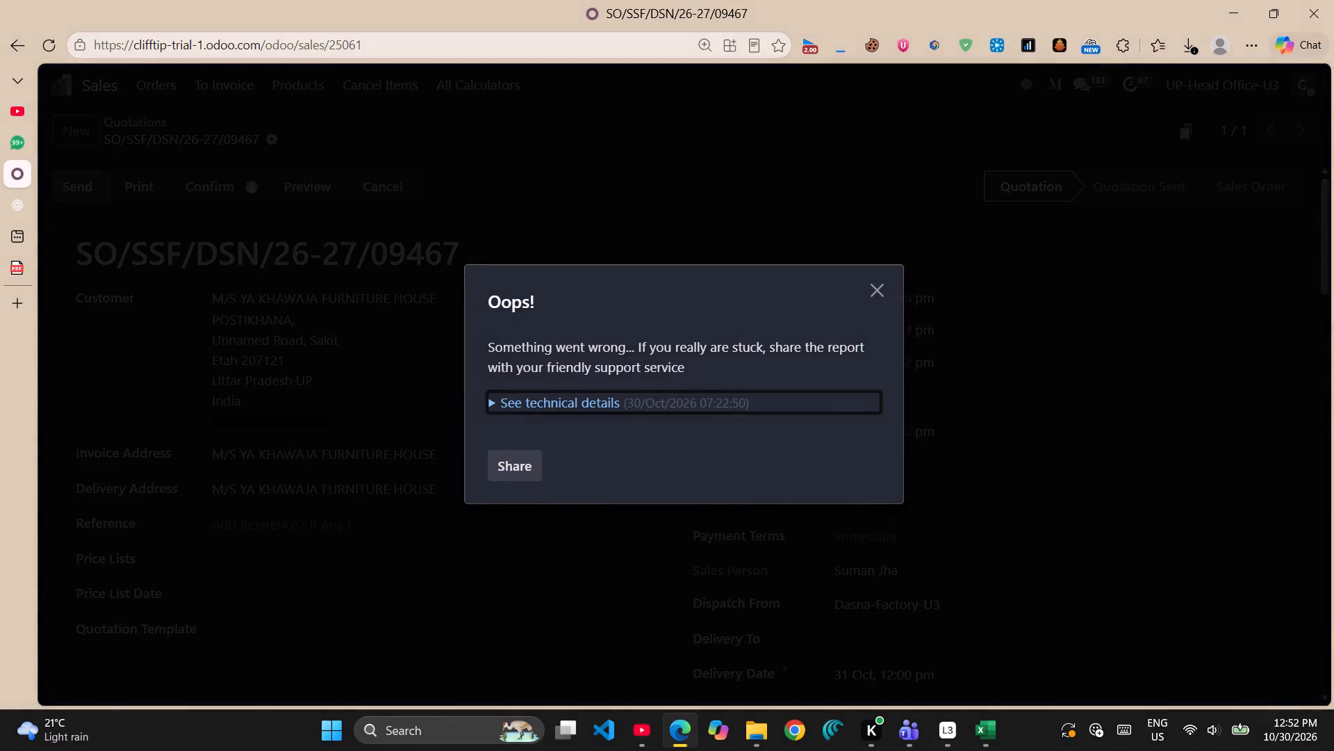
pyautogui.moveTo(496, 458); pyautogui.dragTo(508, 458)
pyautogui.moveTo(531, 458); pyautogui.dragTo(988, 272)
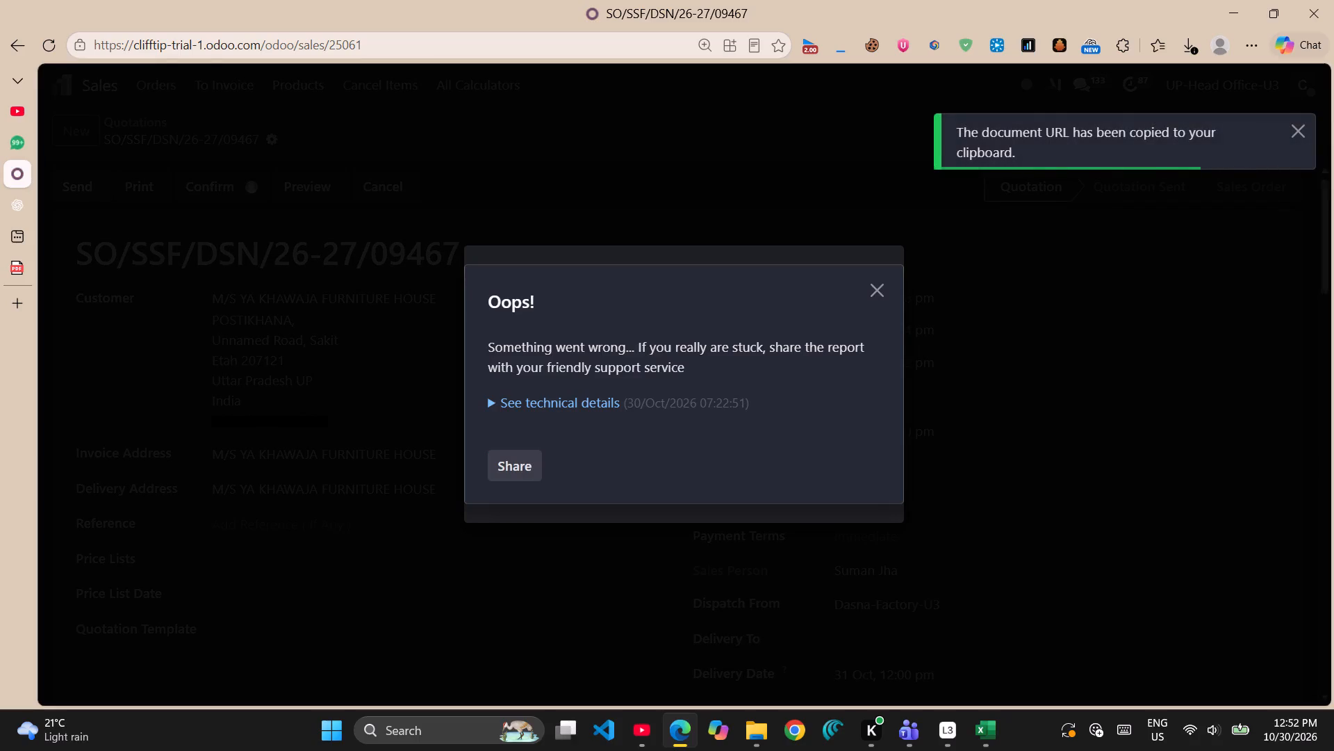
# Close all the stacked error dialogs over the quotation.
pyautogui.click(879, 287)
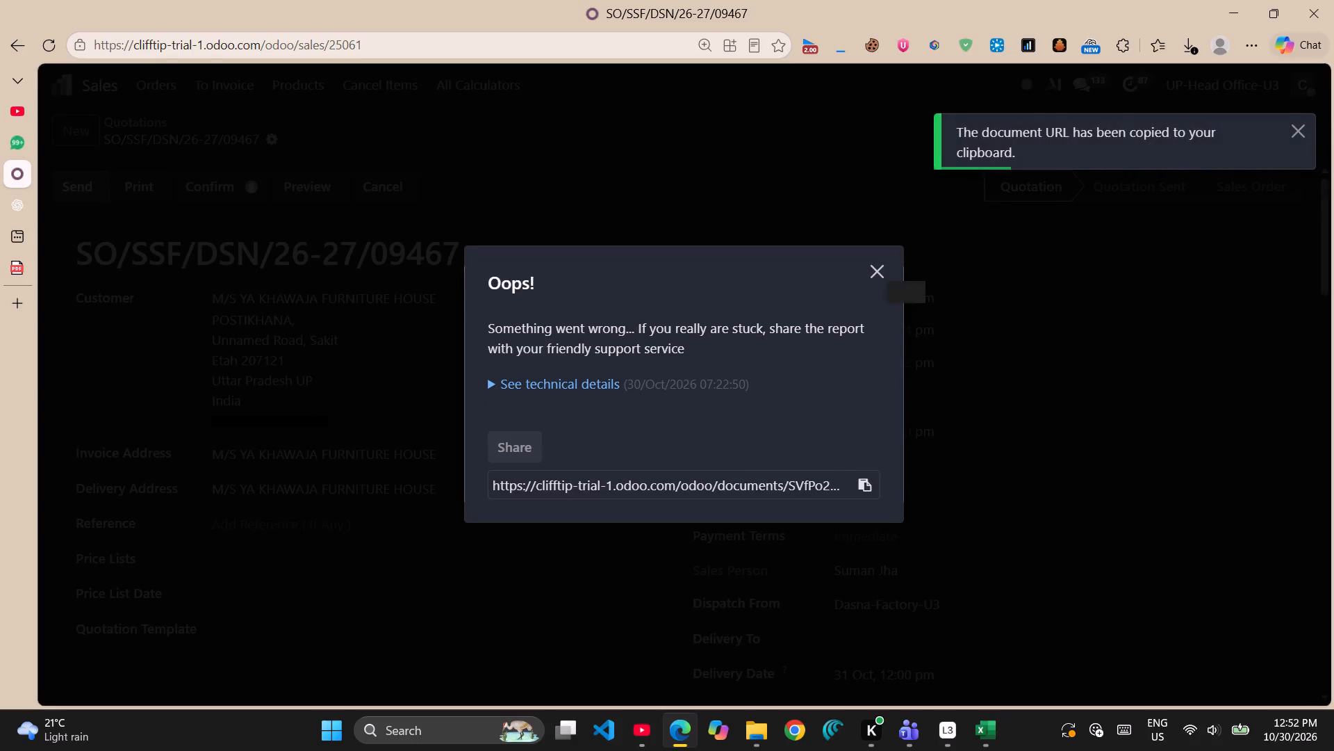
pyautogui.click(878, 268)
pyautogui.click(880, 289)
pyautogui.click(881, 289)
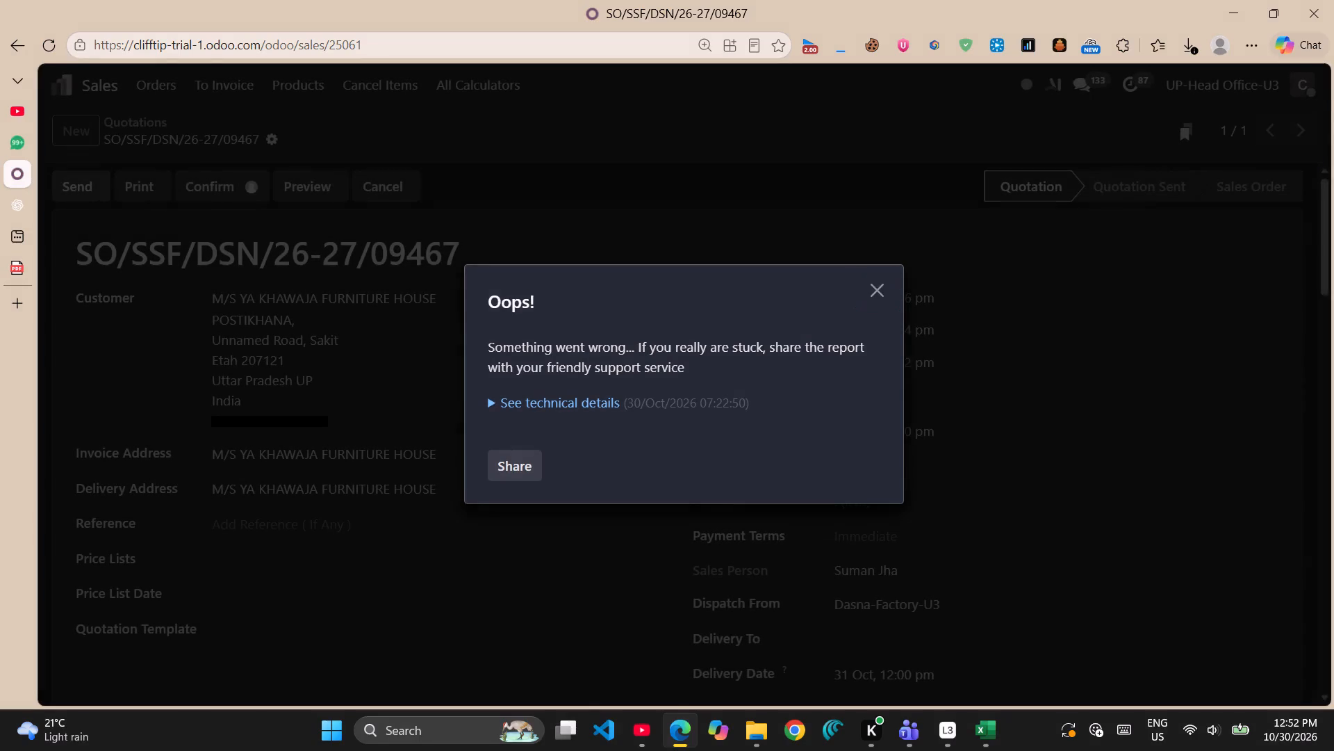
pyautogui.click(881, 289)
pyautogui.click(881, 289)
pyautogui.click(881, 289)
pyautogui.click(881, 289)
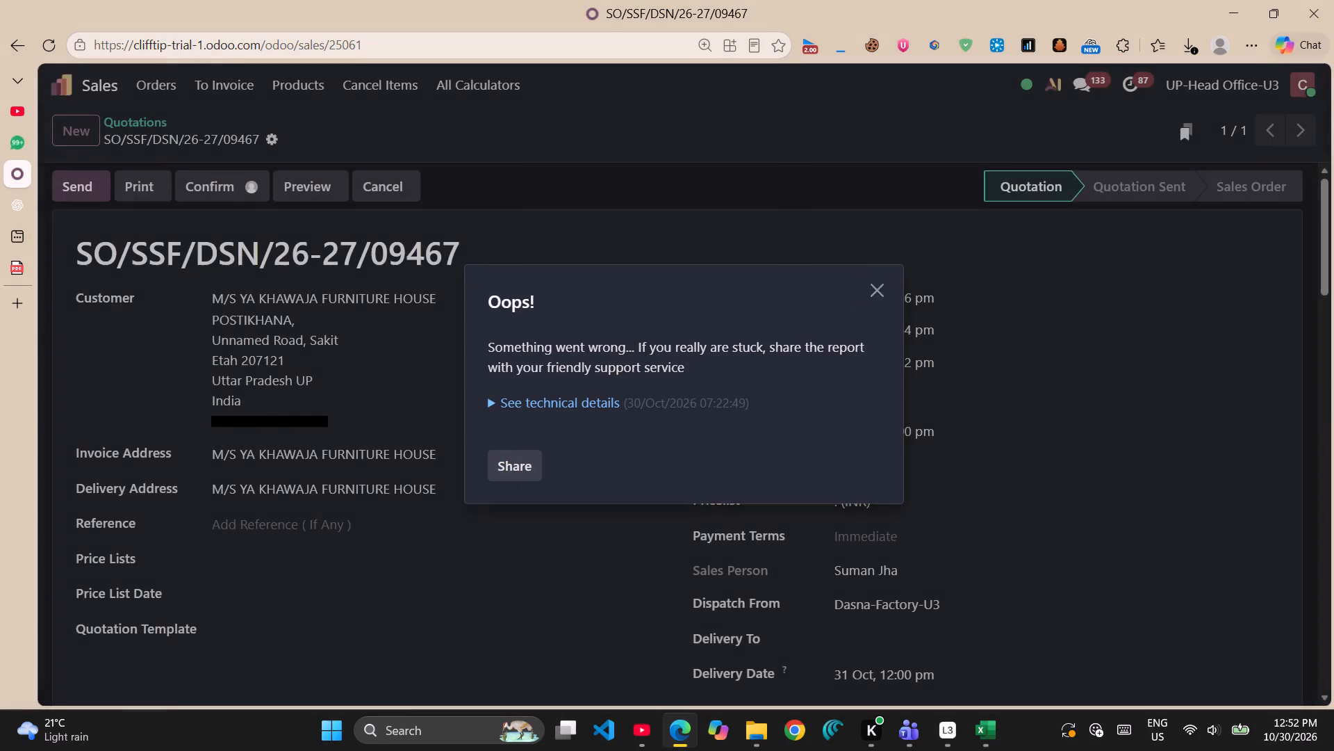
pyautogui.click(881, 289)
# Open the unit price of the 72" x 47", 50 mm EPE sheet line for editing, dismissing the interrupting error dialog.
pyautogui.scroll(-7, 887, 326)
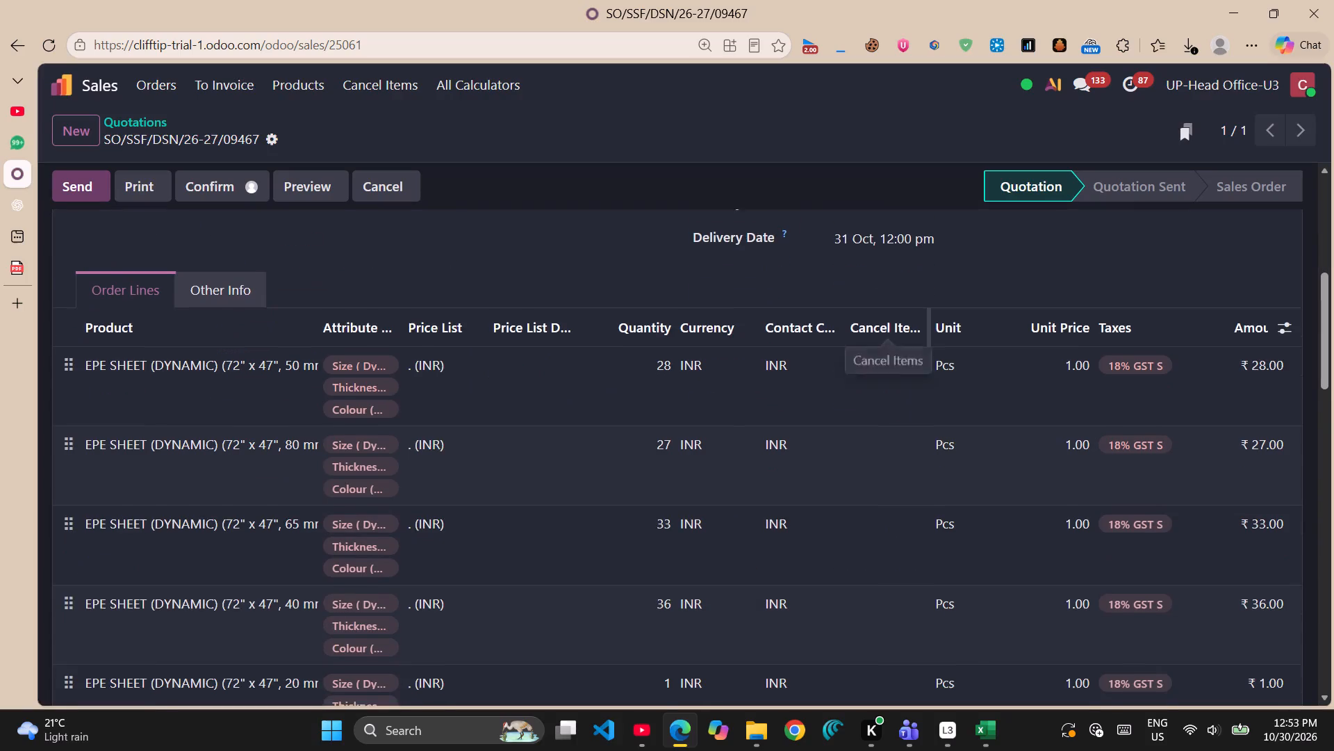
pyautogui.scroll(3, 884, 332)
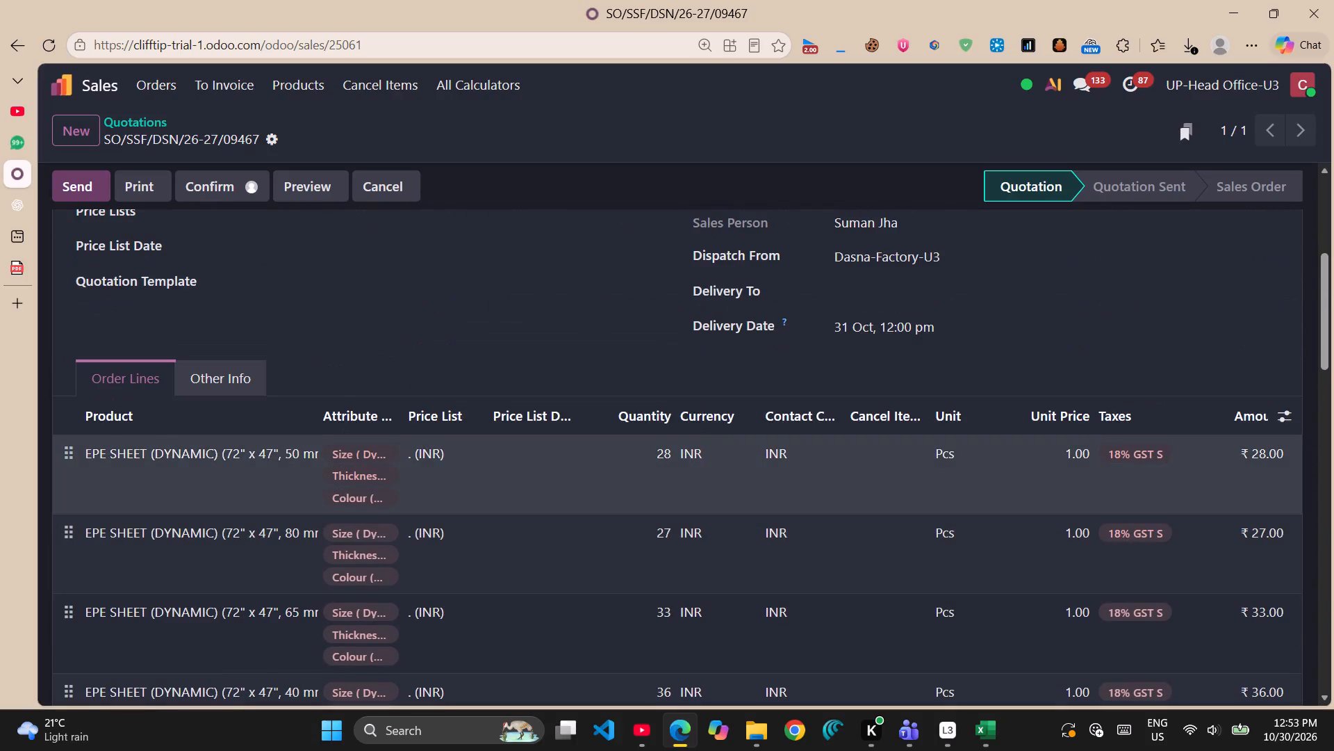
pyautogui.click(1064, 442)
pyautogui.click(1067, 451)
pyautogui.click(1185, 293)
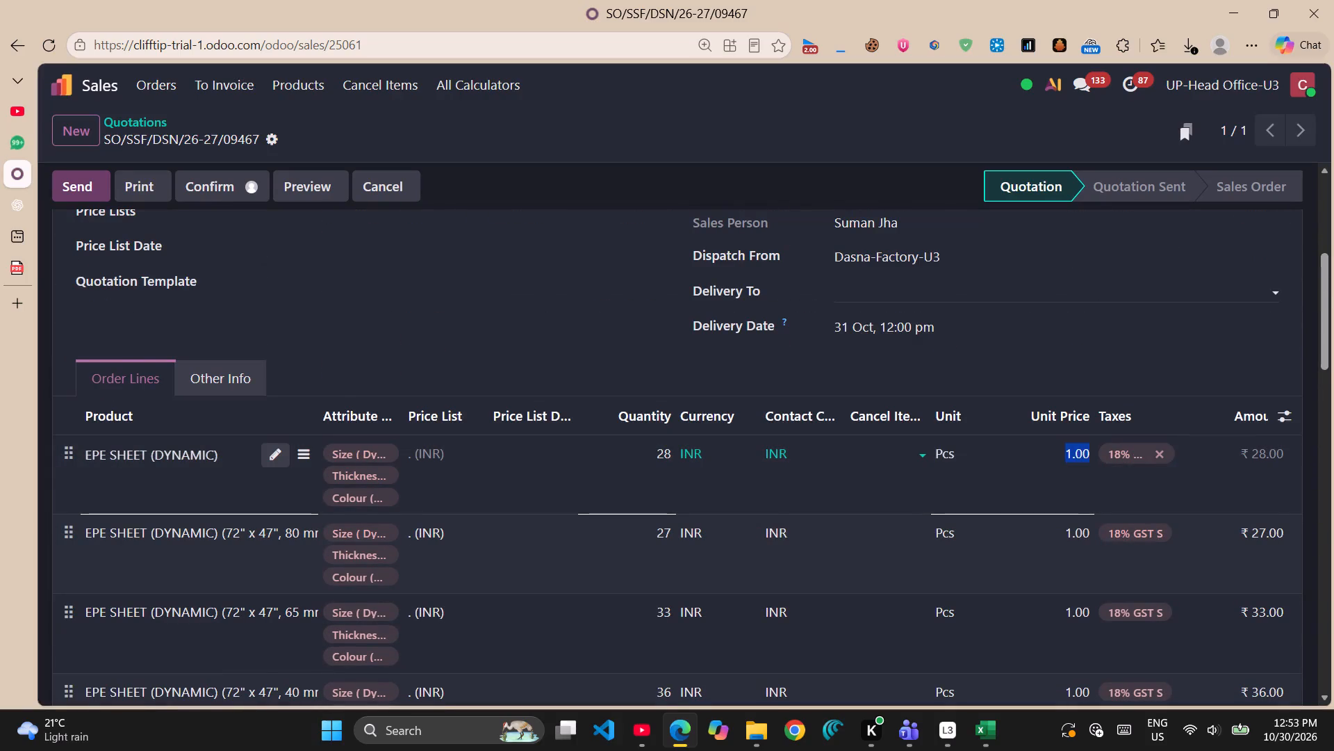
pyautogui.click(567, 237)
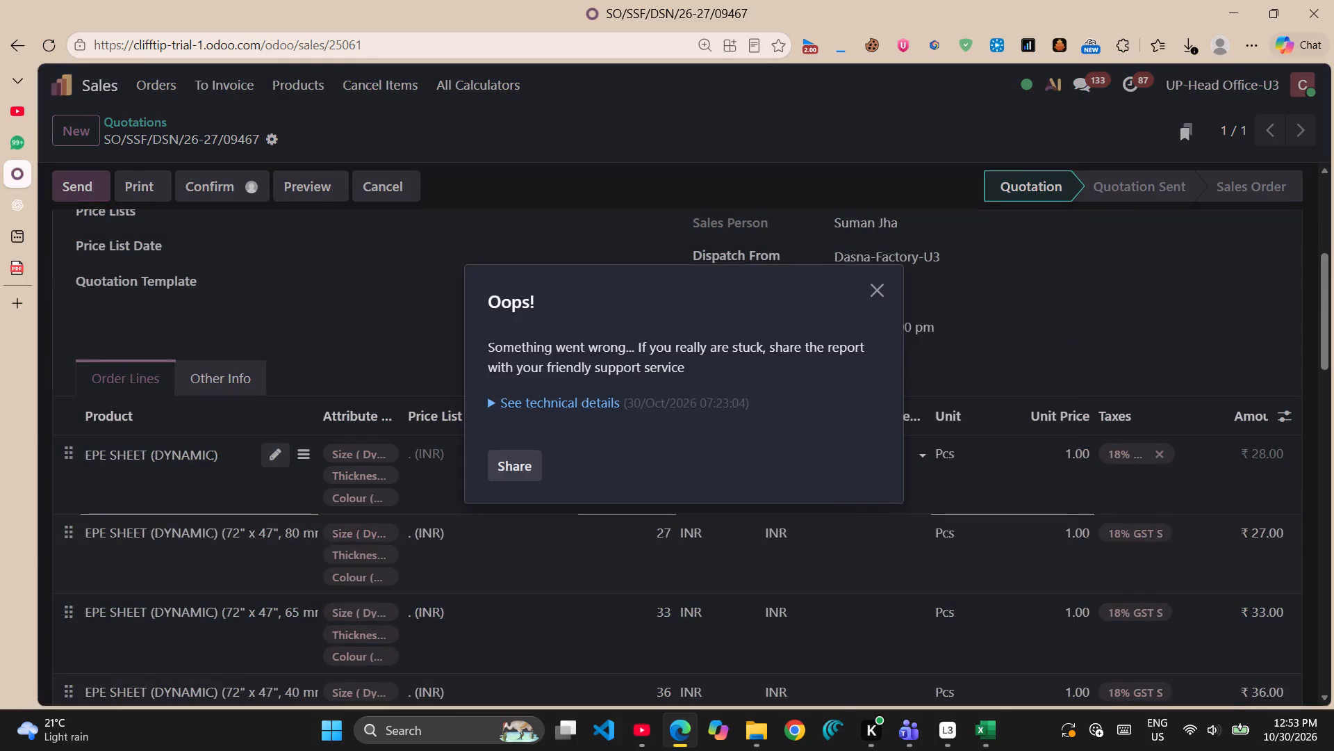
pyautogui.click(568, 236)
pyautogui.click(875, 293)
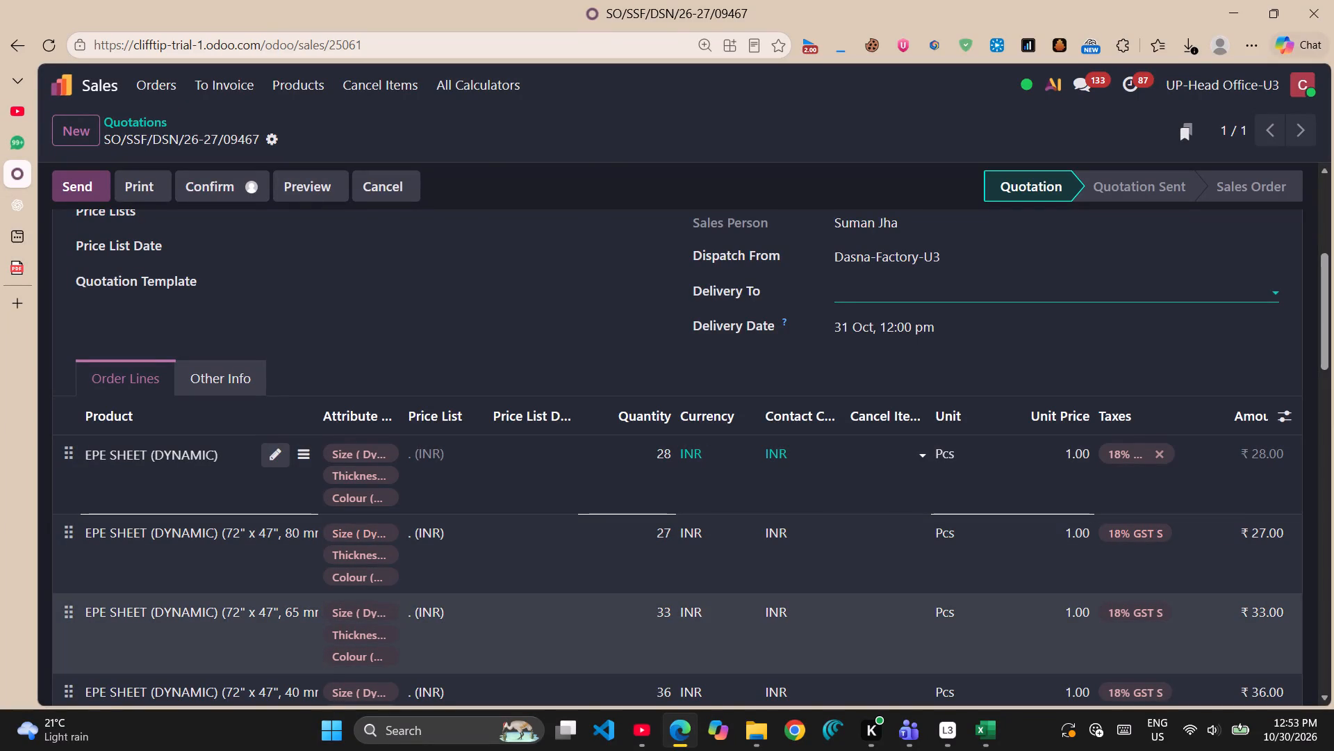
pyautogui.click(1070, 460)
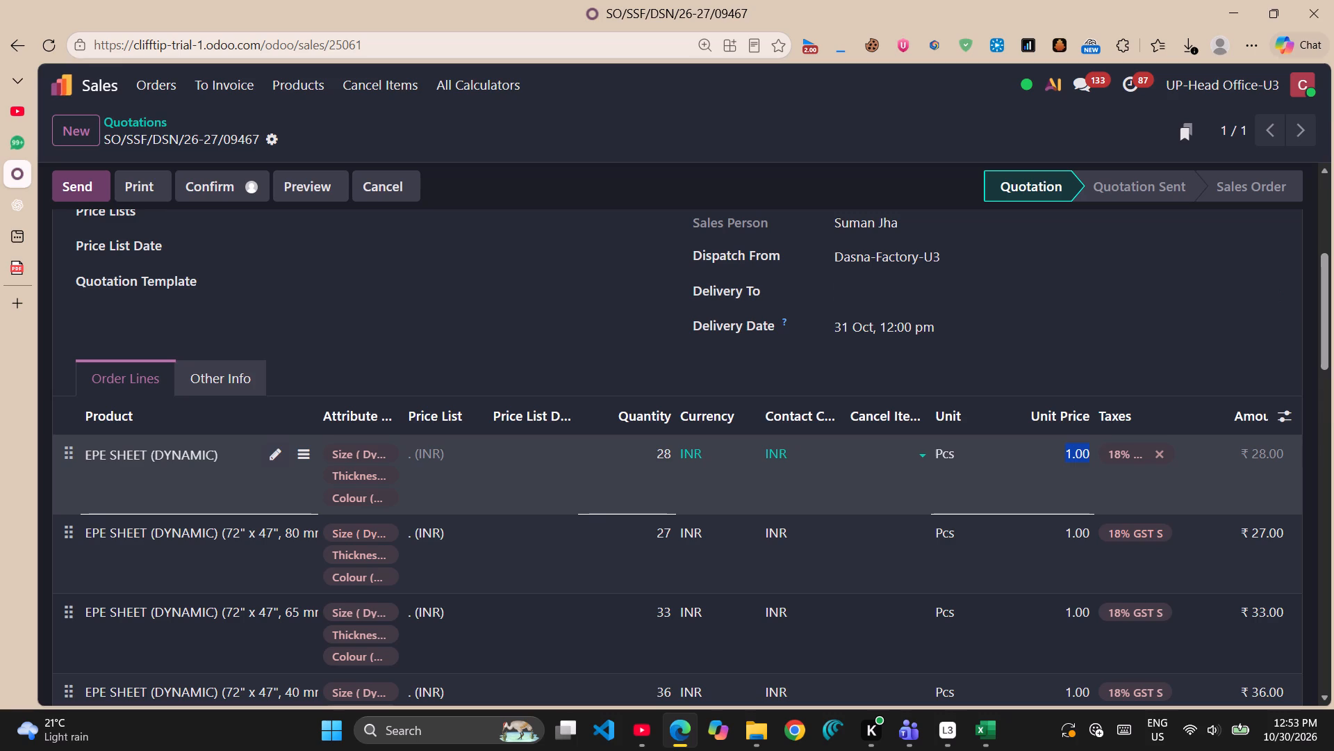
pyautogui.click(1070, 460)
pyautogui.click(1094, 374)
pyautogui.scroll(-1, 1041, 507)
pyautogui.scroll(-2, 853, 487)
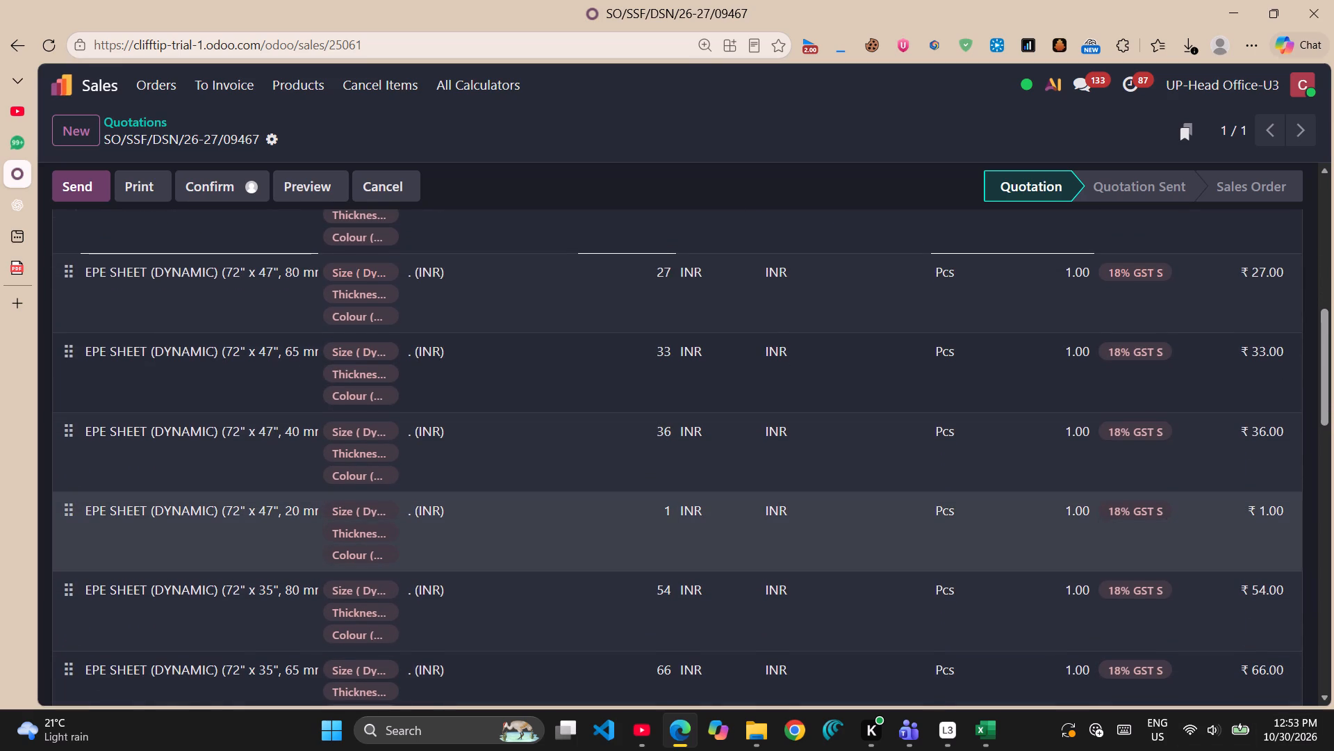
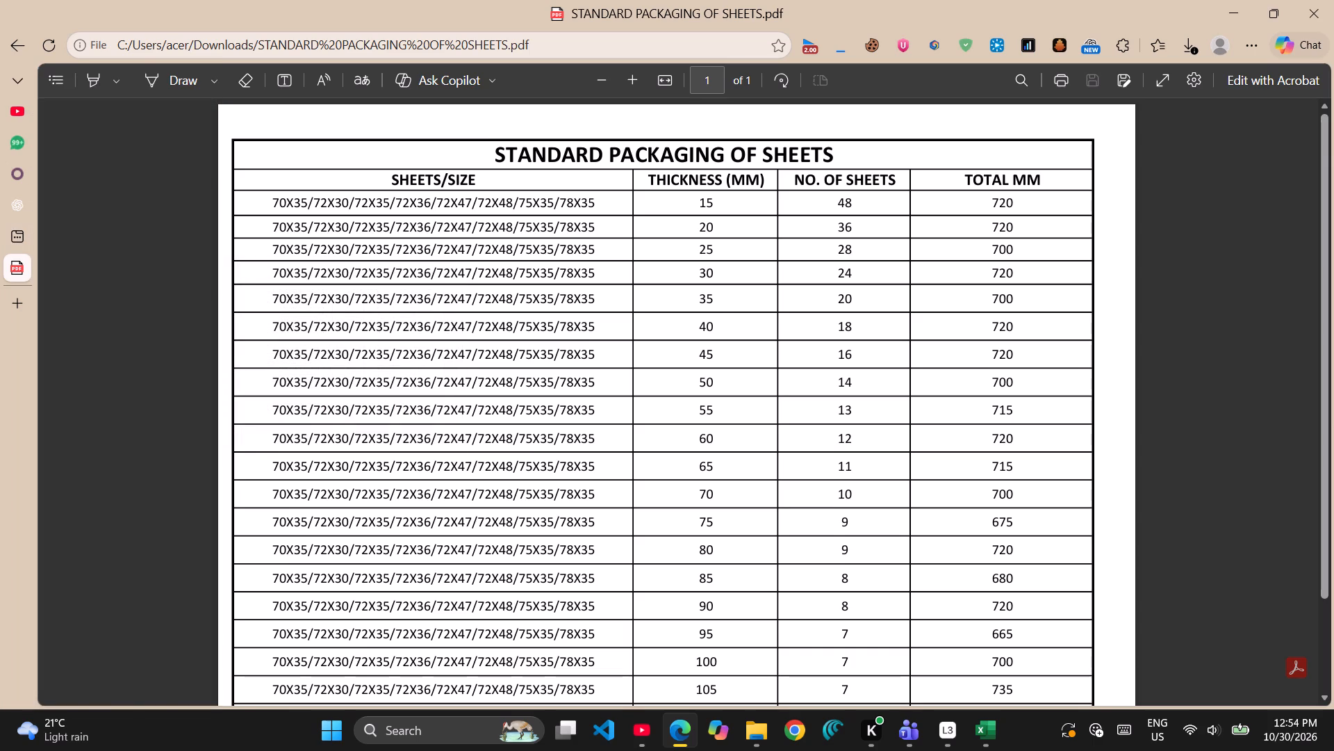
# In Excel, enter 36 as the number of sheets per pack for the 72" x 47", 20 mm row in cell Q7.
pyautogui.click(36, 177)
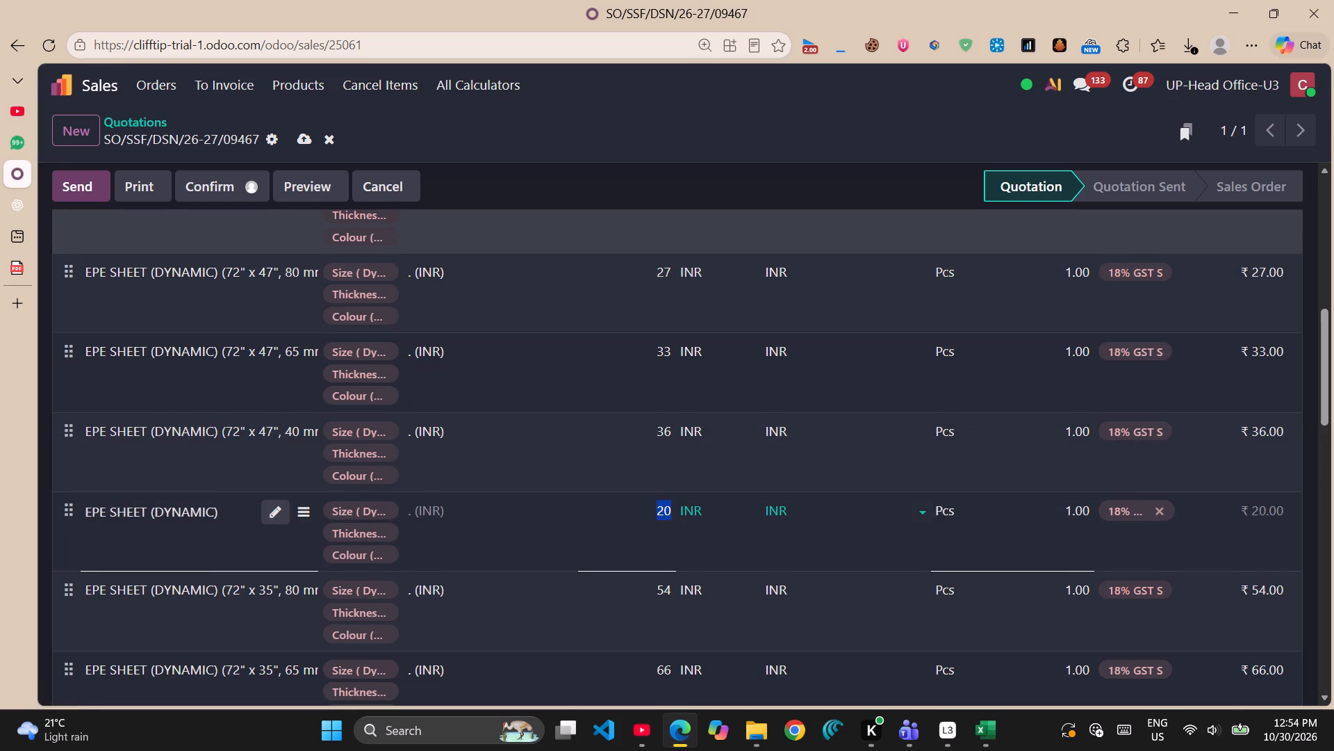
pyautogui.scroll(2, 290, 250)
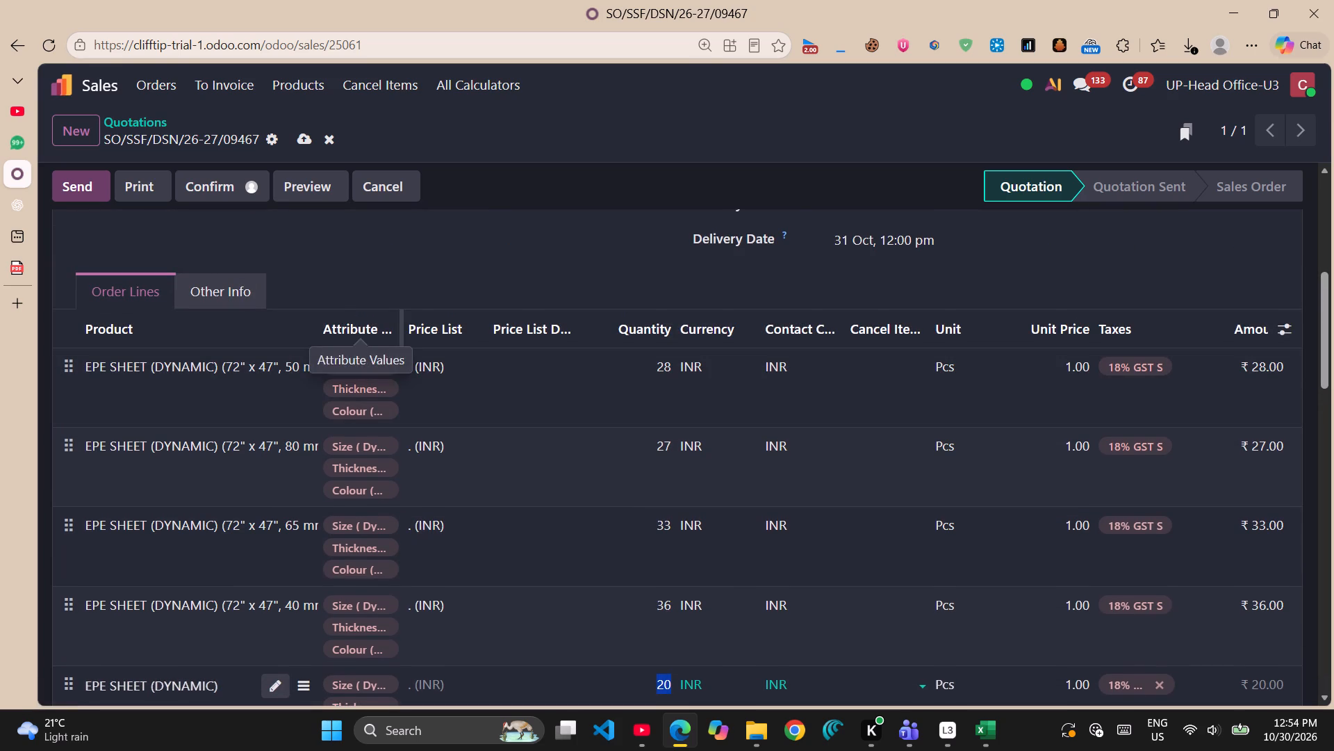
pyautogui.click(320, 327)
pyautogui.click(325, 325)
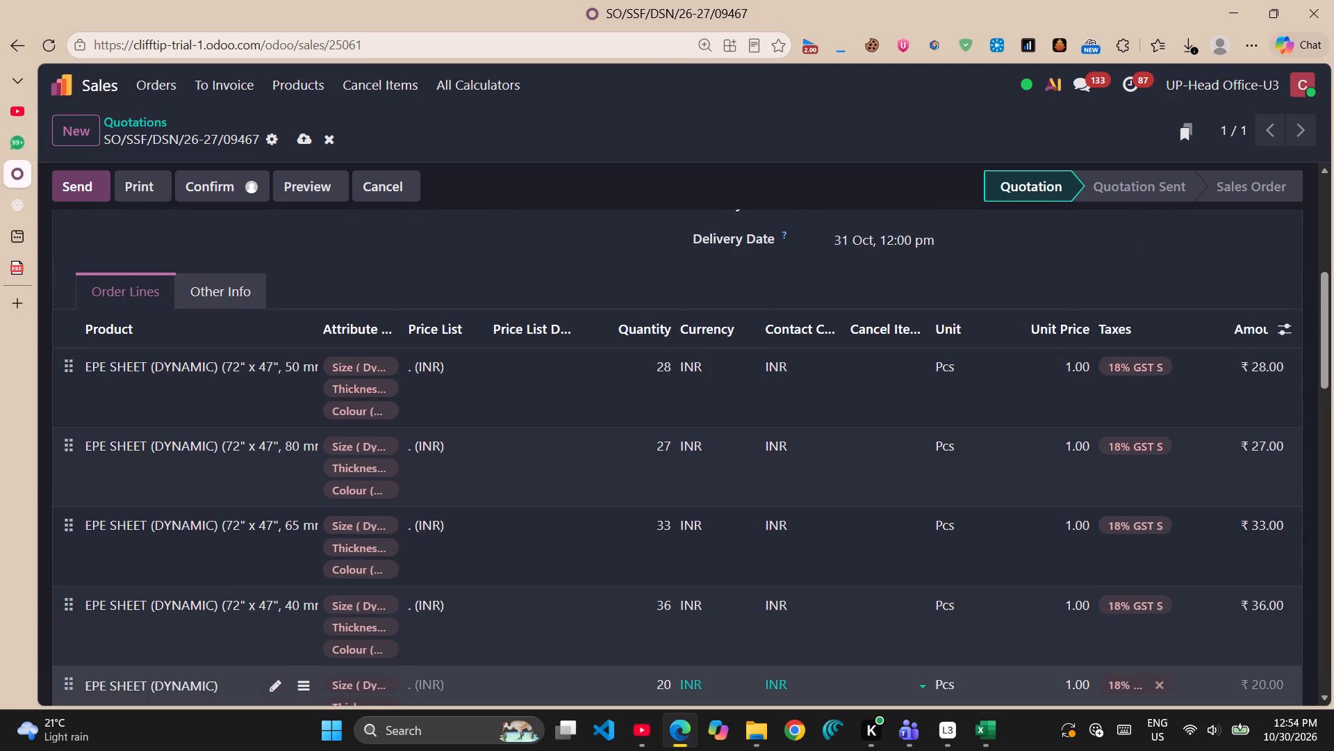
pyautogui.click(982, 729)
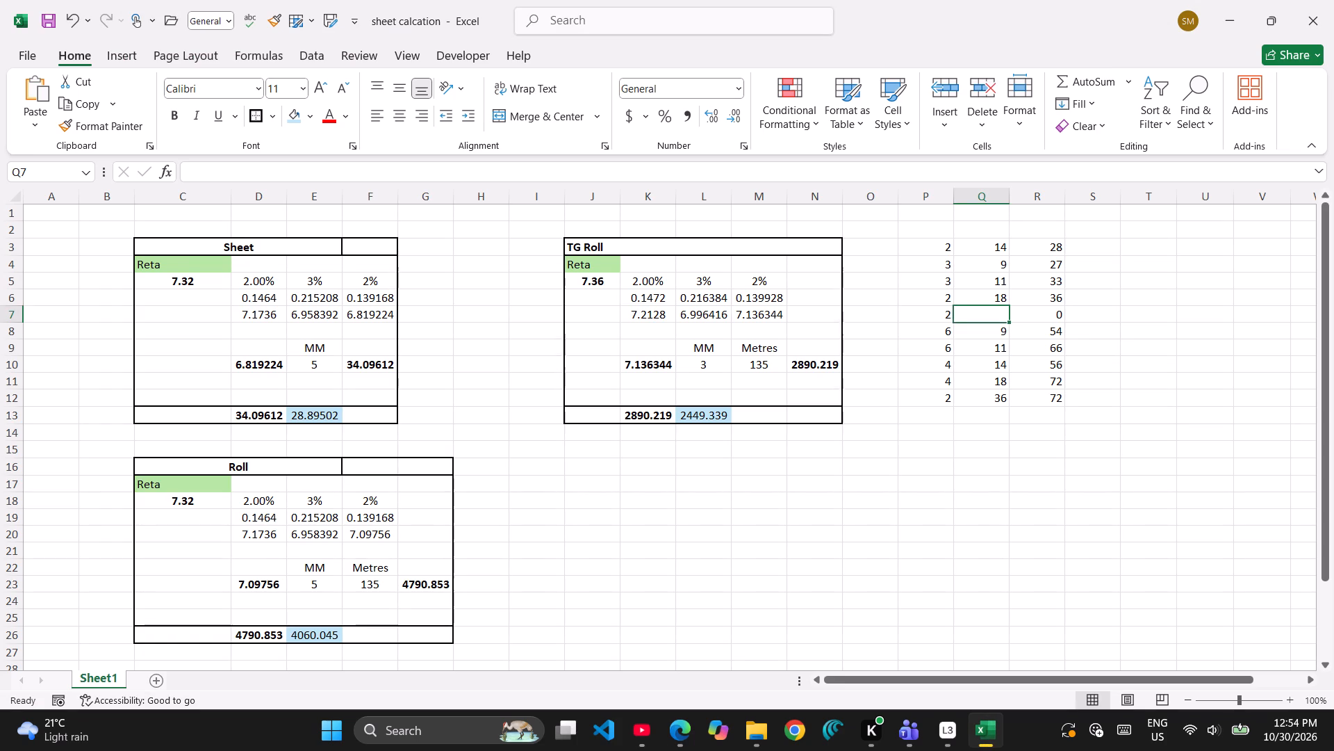
pyautogui.write('36')
pyautogui.press('Return')
pyautogui.scroll(-1, 962, 453)
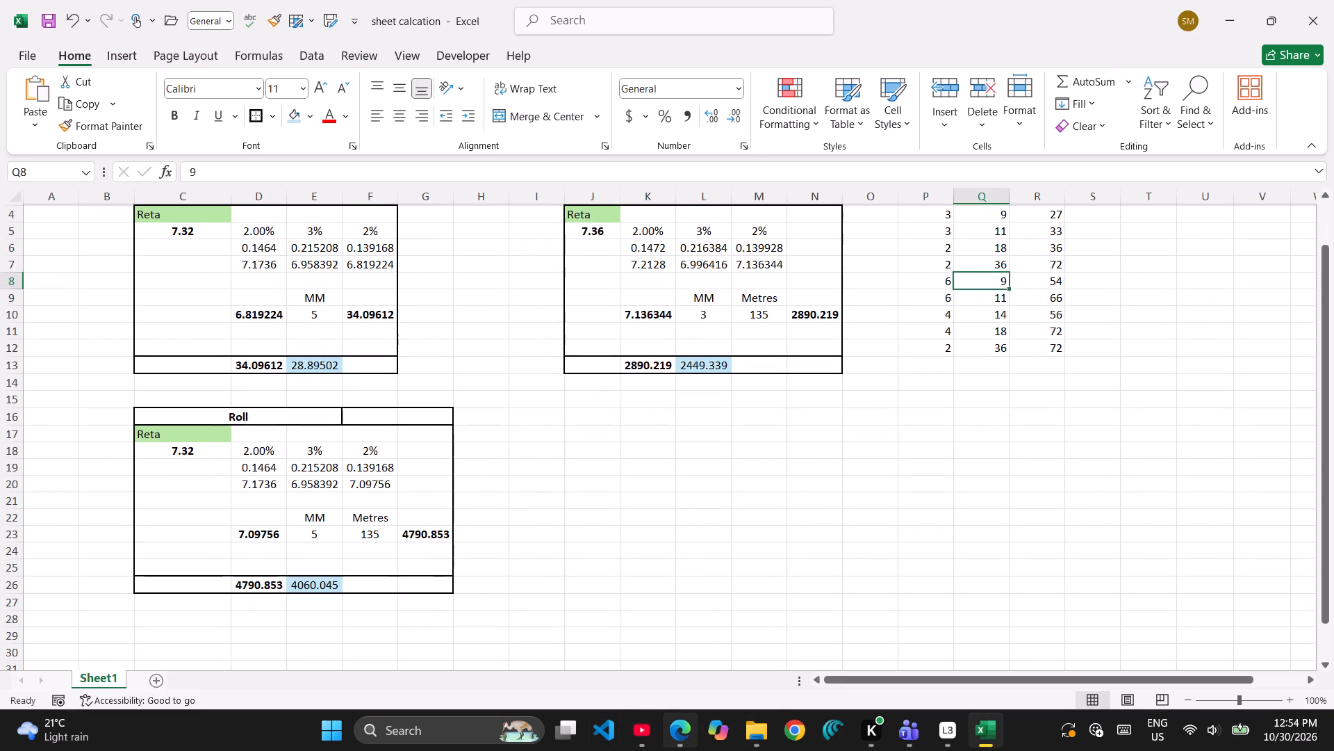
# Return to the quotation in Edge and check the EPE sheet line quantities and header details against the Excel calculation.
pyautogui.click(682, 674)
pyautogui.scroll(-2, 682, 607)
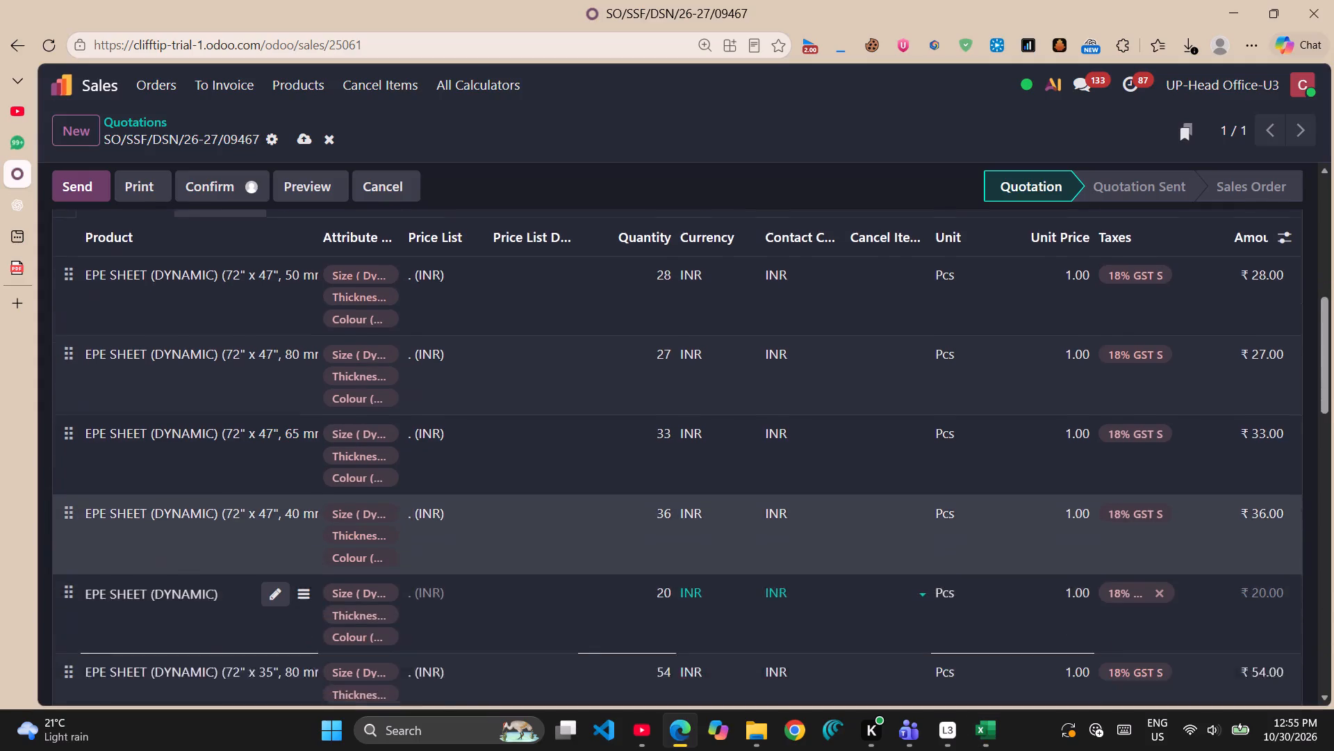
pyautogui.scroll(-5, 676, 517)
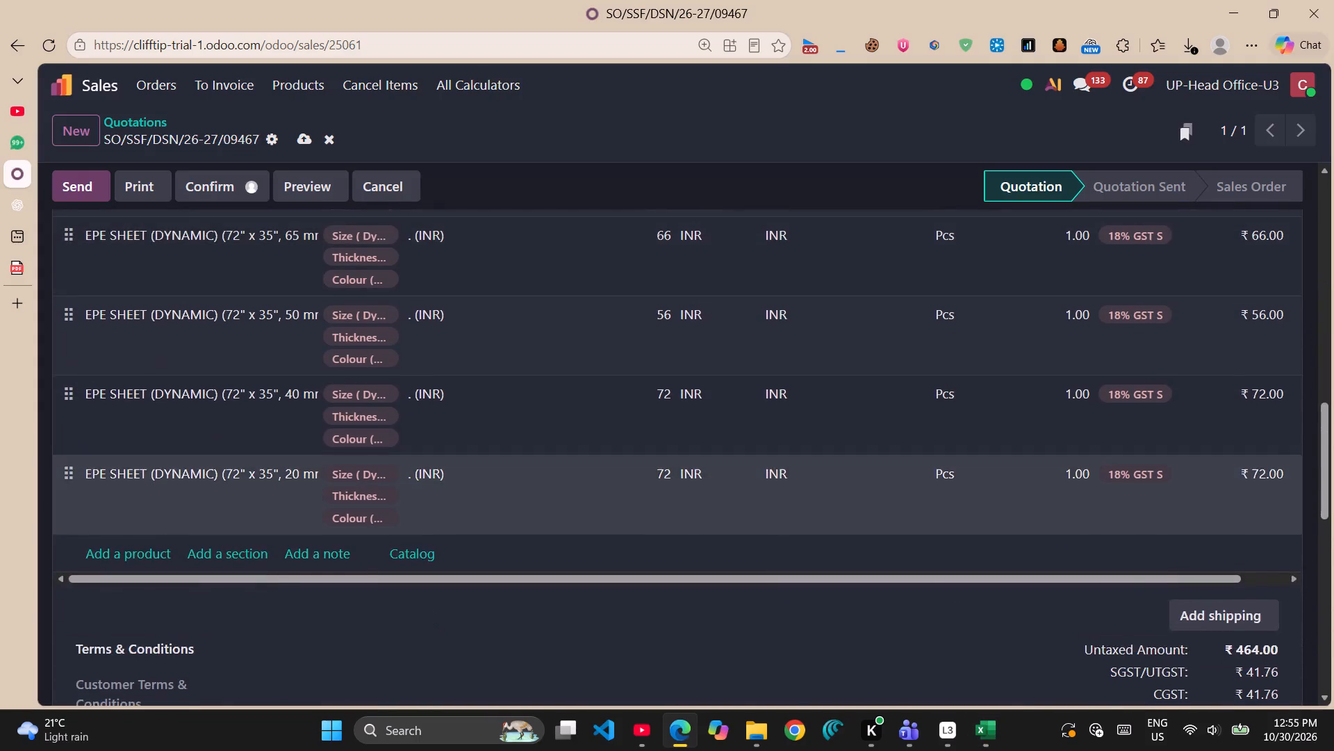
pyautogui.scroll(12, 676, 517)
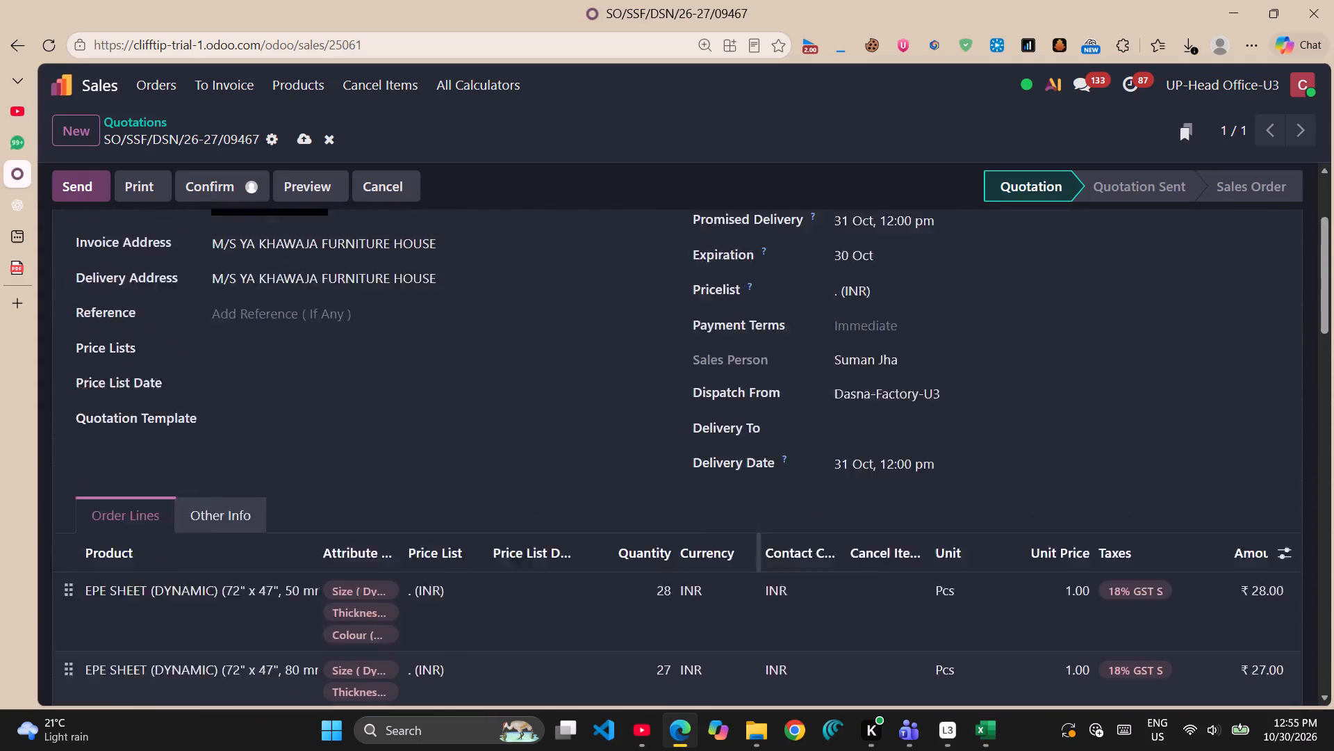
pyautogui.scroll(2, 676, 517)
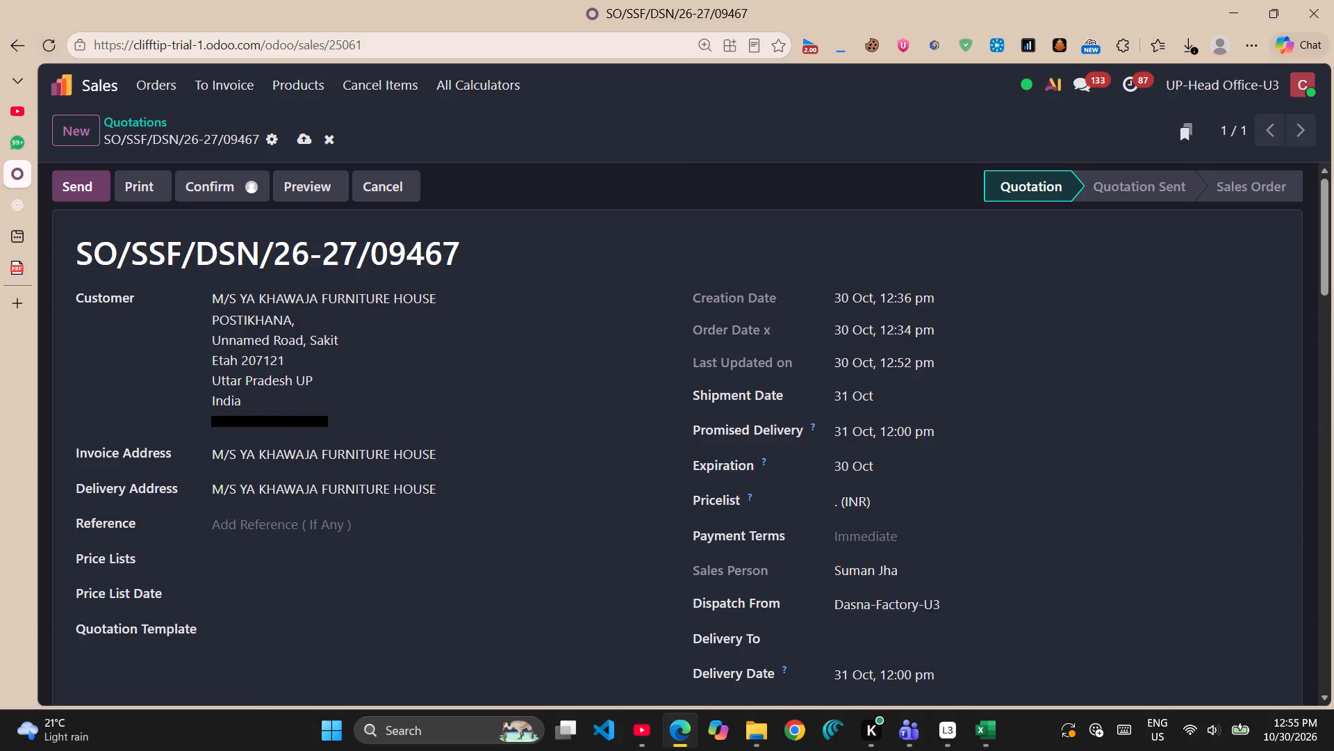
pyautogui.scroll(-7, 475, 344)
pyautogui.scroll(1, 570, 324)
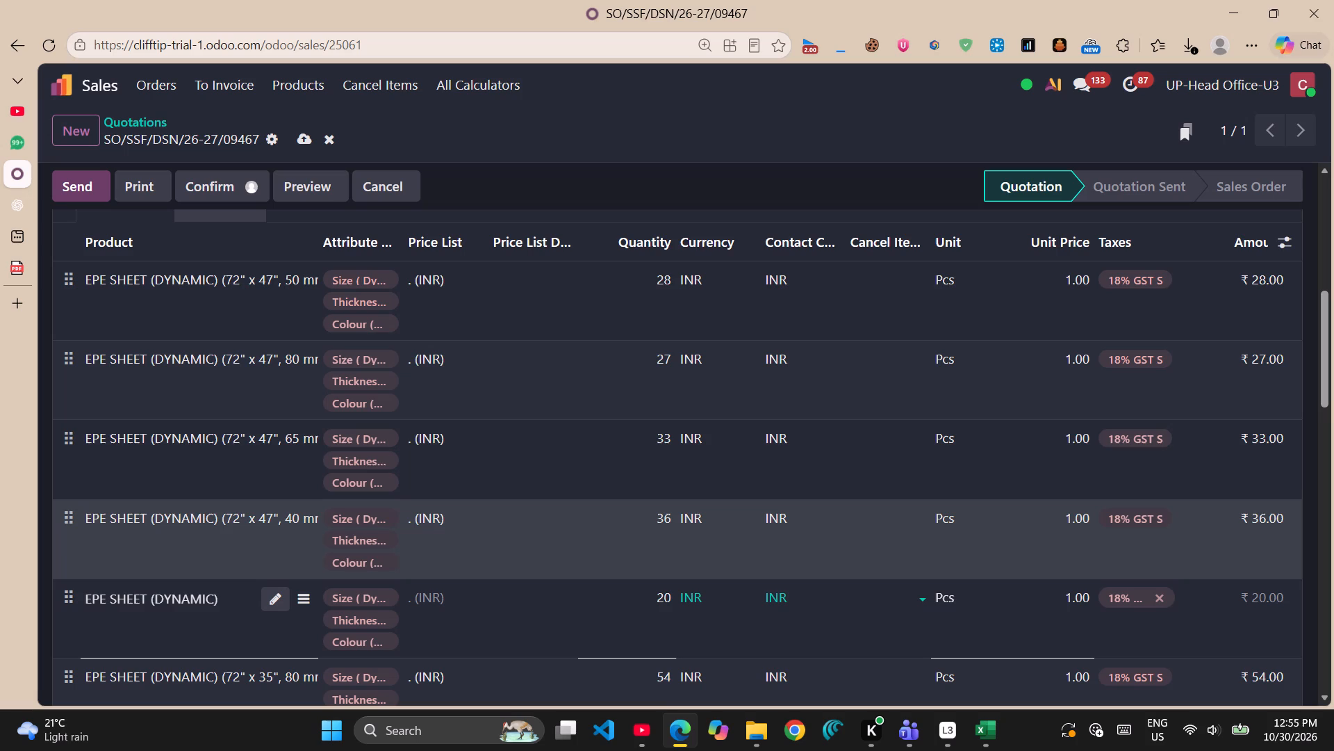
pyautogui.scroll(2, 680, 478)
pyautogui.scroll(-2, 680, 478)
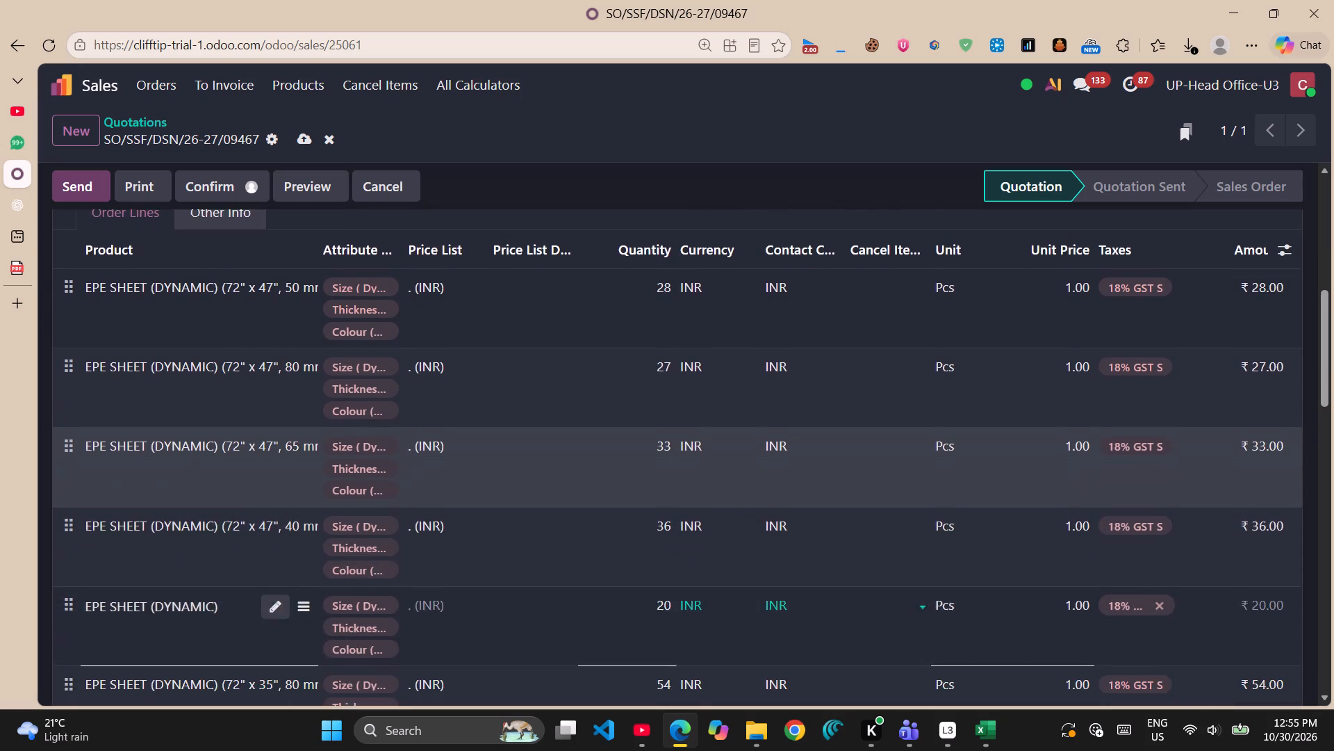
pyautogui.scroll(-6, 680, 478)
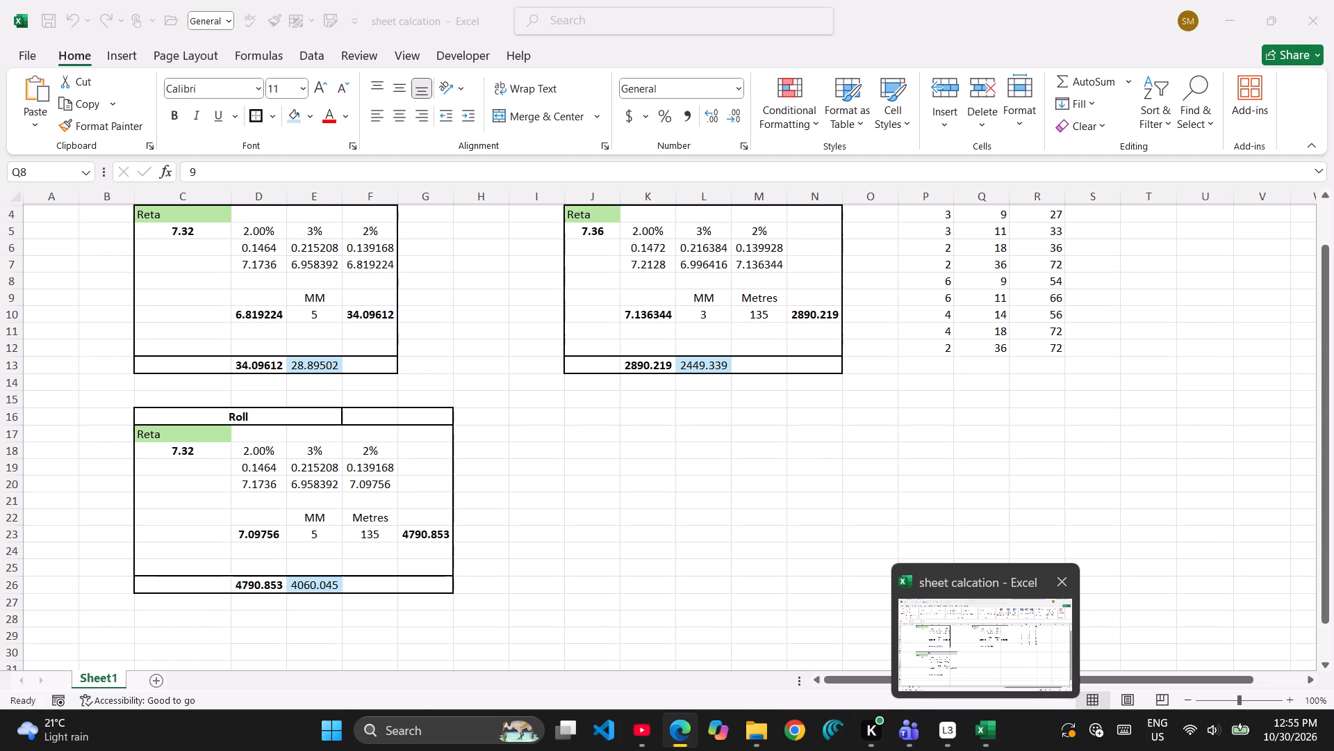
# Set the quantity of the 72" x 47", 20 mm EPE SHEET (DYNAMIC) line to 72, checking it against the Excel calculation.
pyautogui.scroll(2, 708, 567)
pyautogui.scroll(3, 668, 518)
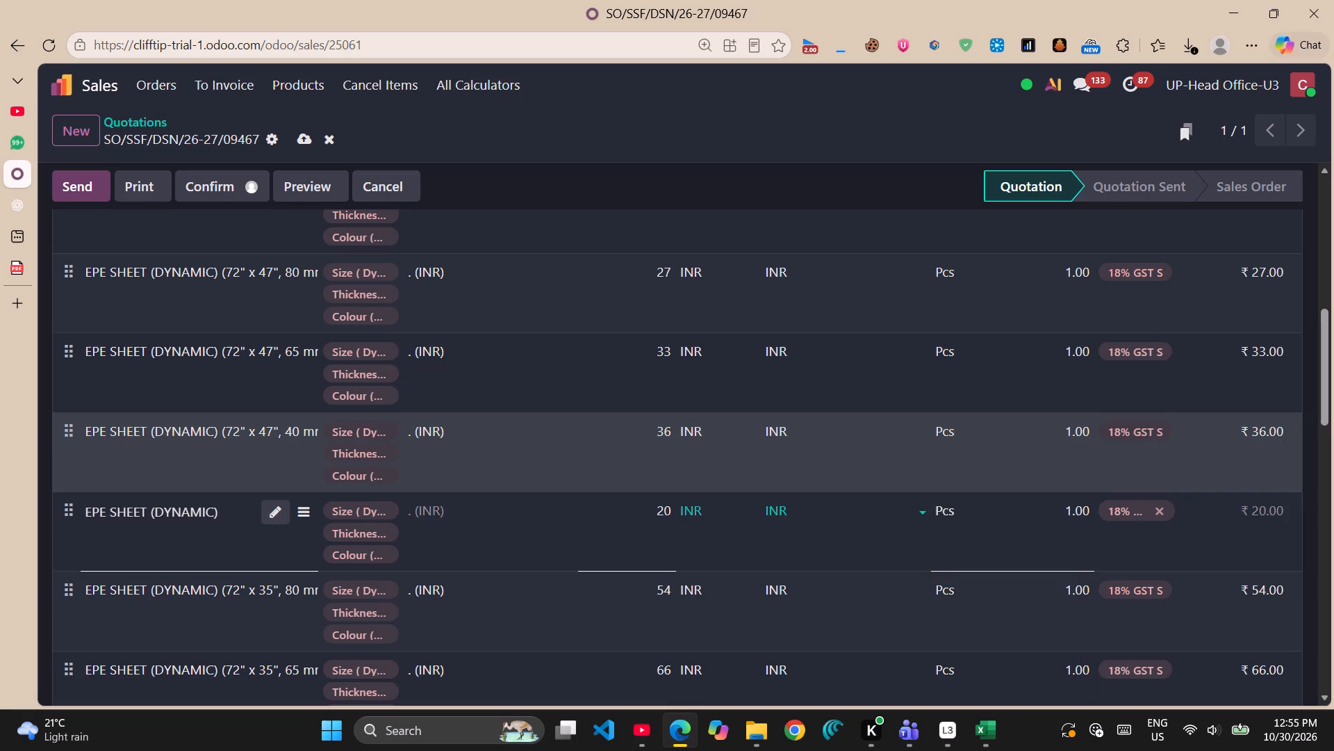
pyautogui.doubleClick(666, 515)
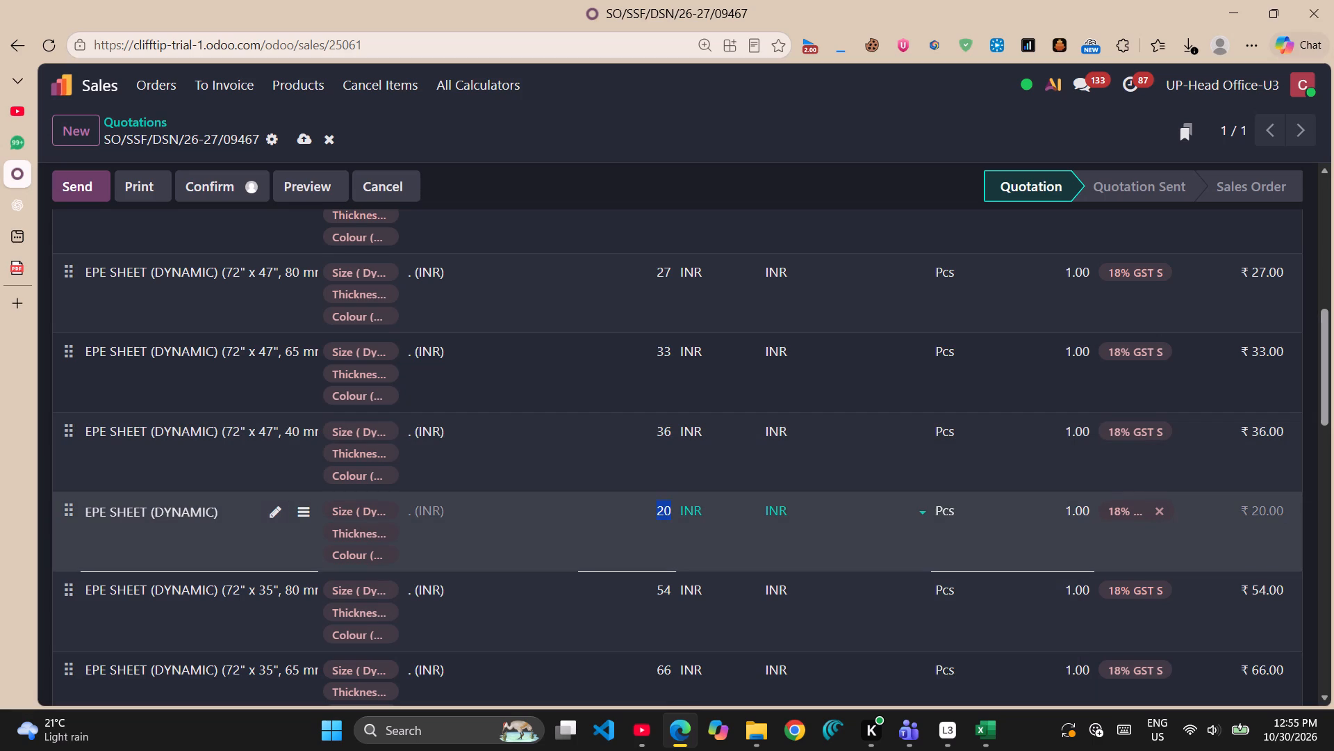
pyautogui.write('72')
pyautogui.scroll(2, 689, 453)
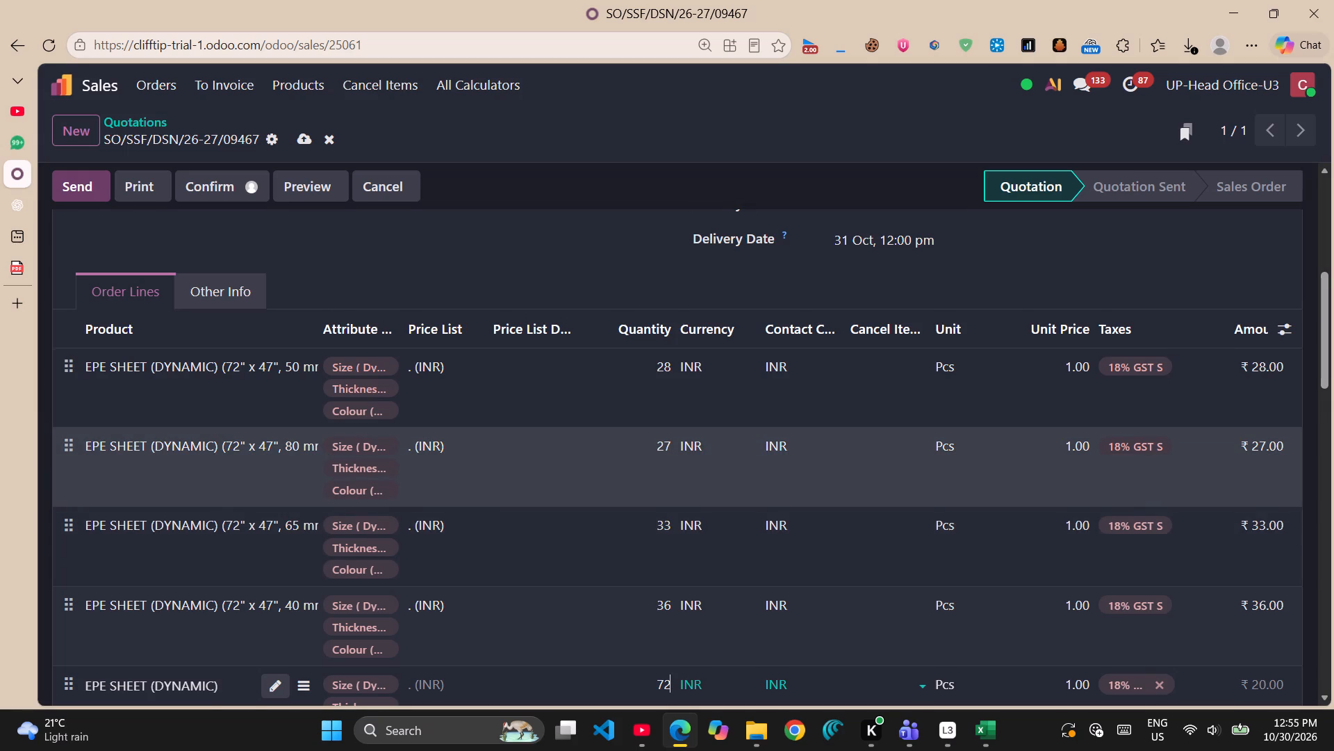
pyautogui.scroll(1, 675, 470)
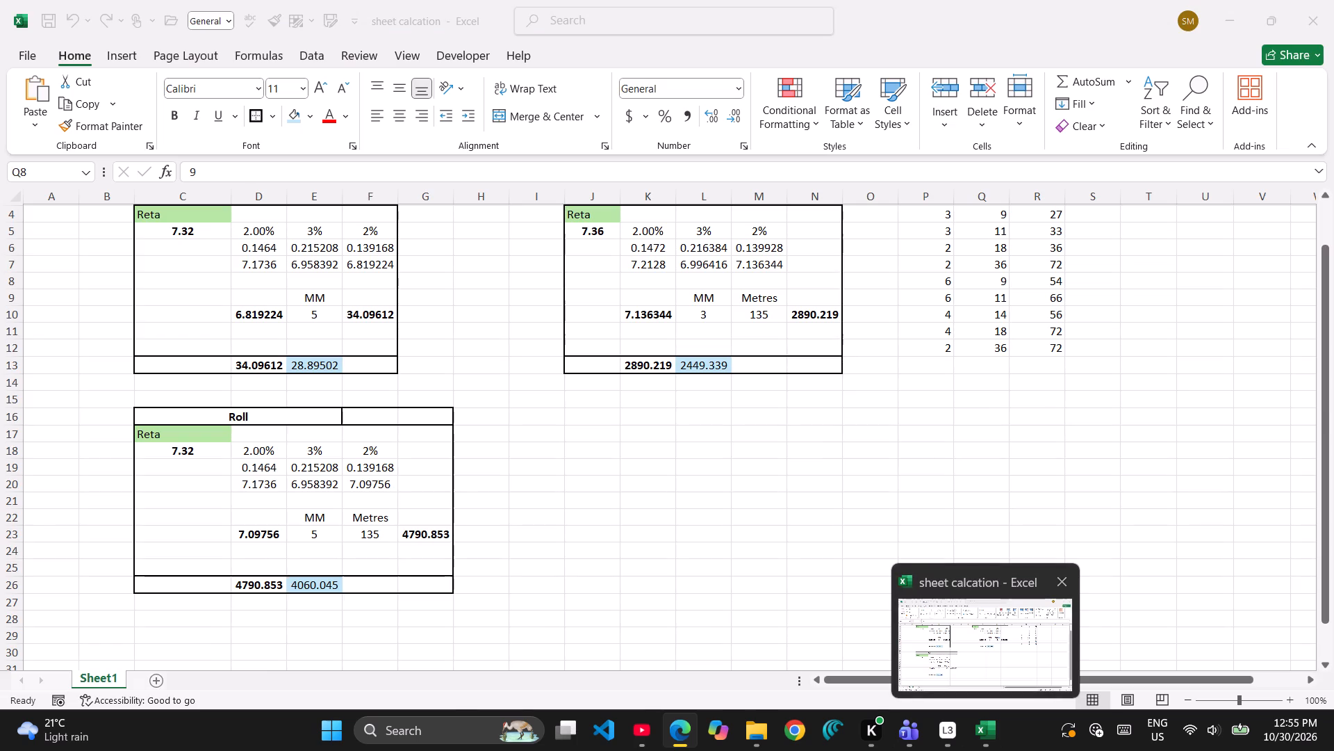
pyautogui.click(977, 742)
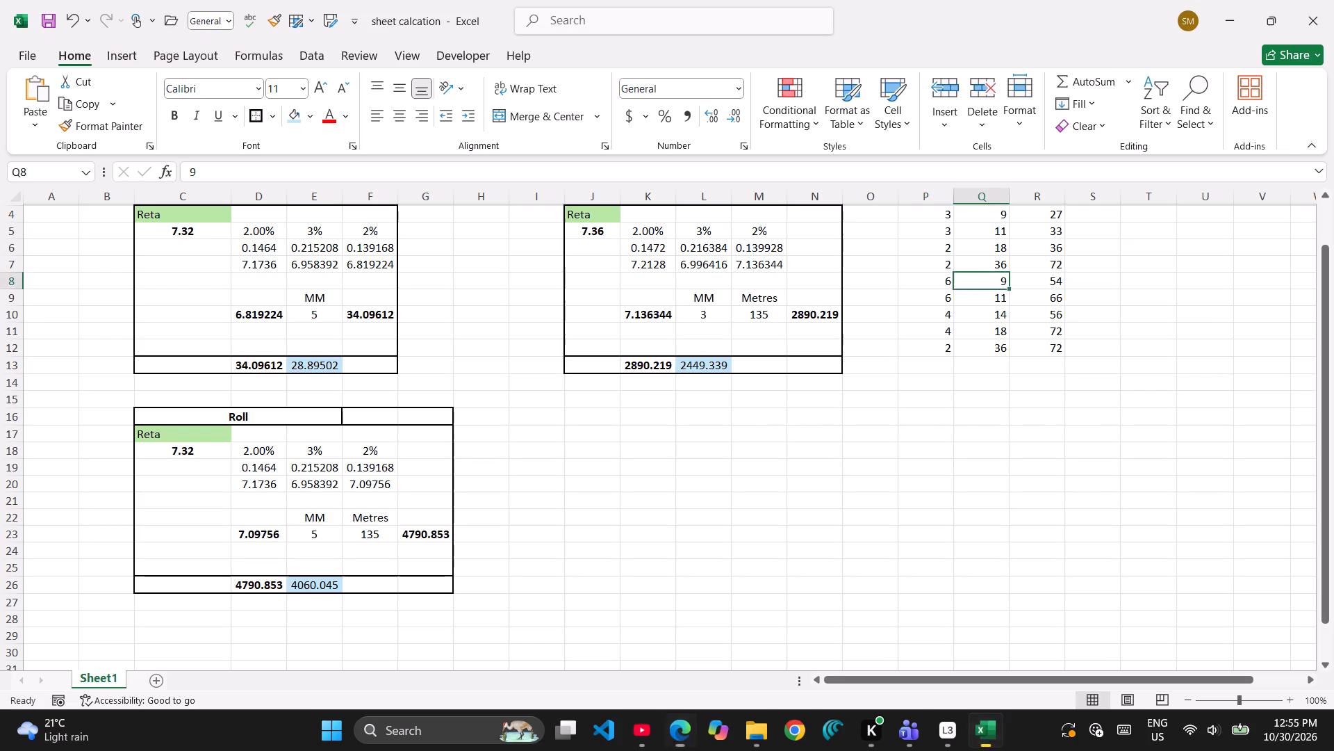
pyautogui.scroll(2, 952, 446)
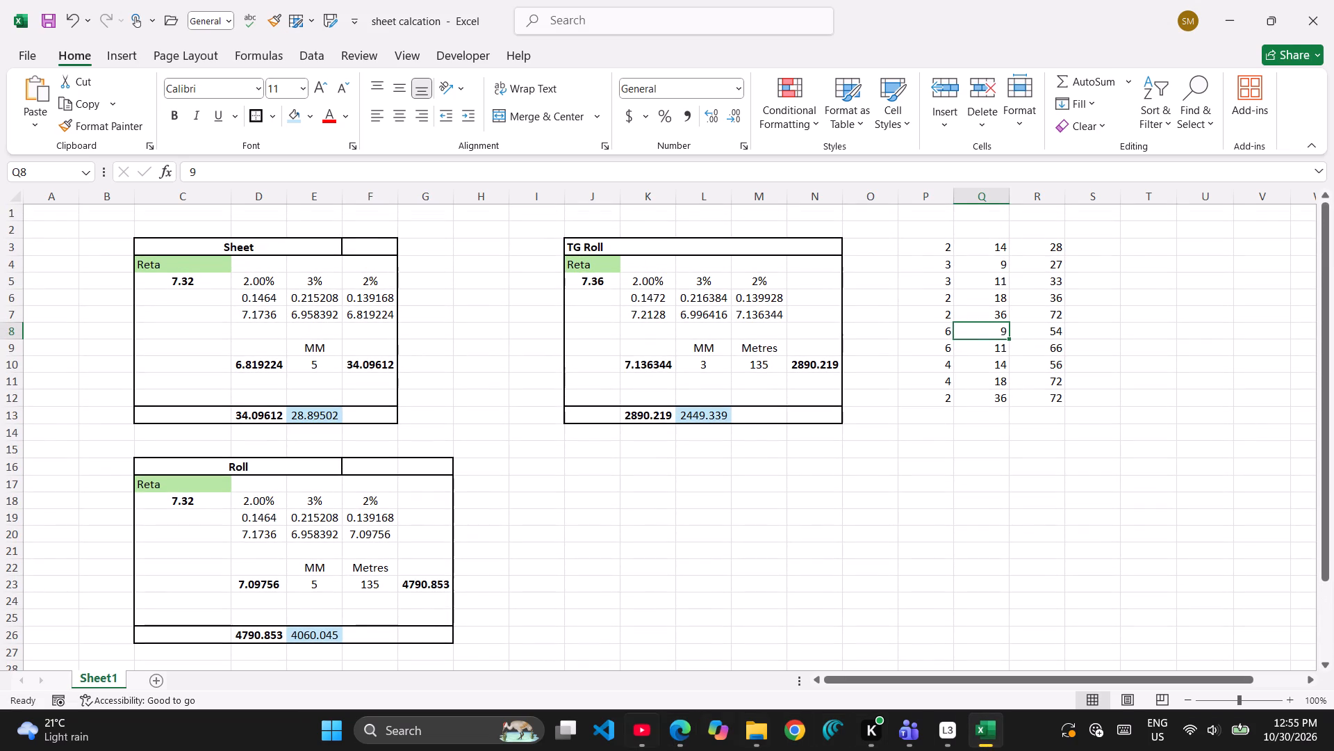
pyautogui.click(684, 656)
pyautogui.scroll(-2, 738, 430)
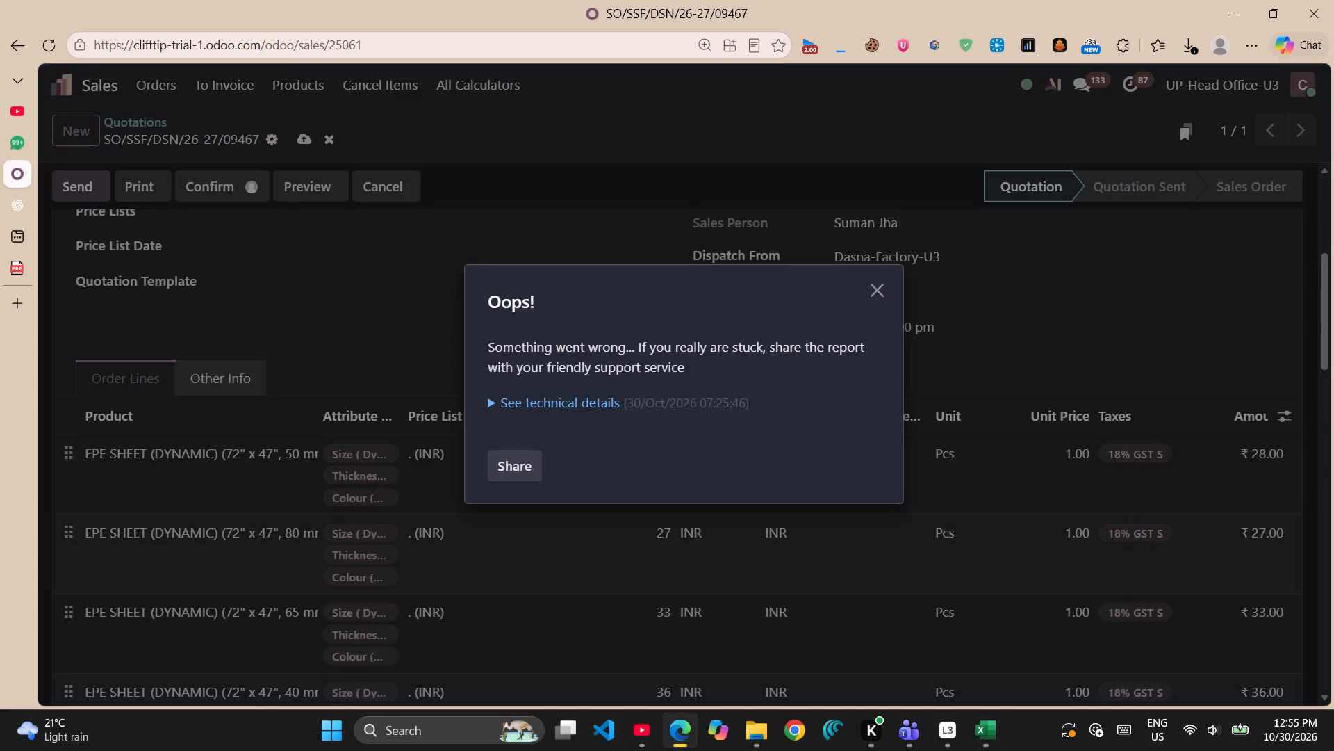
# Save the quotation with its updated line quantity, closing the error dialogs that interrupt.
pyautogui.click(882, 290)
pyautogui.click(880, 291)
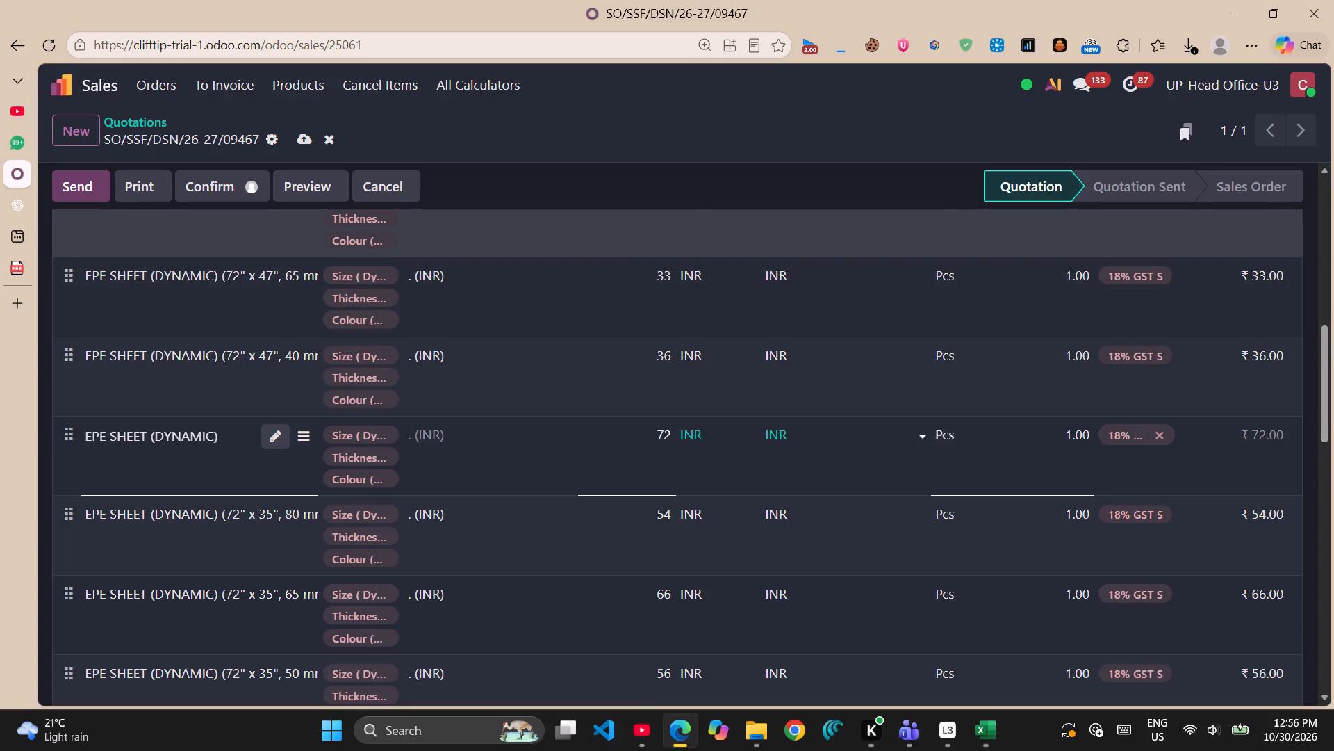
pyautogui.scroll(7, 894, 222)
pyautogui.click(306, 135)
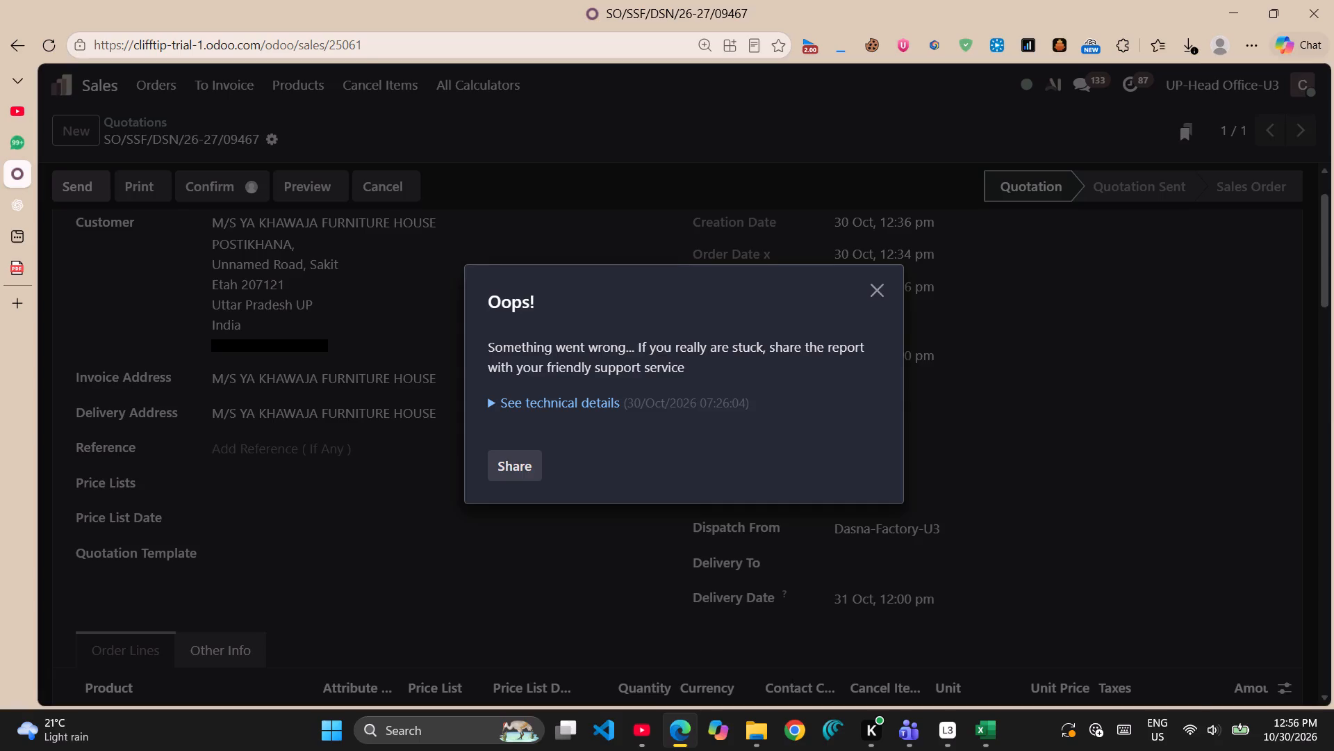
pyautogui.click(870, 293)
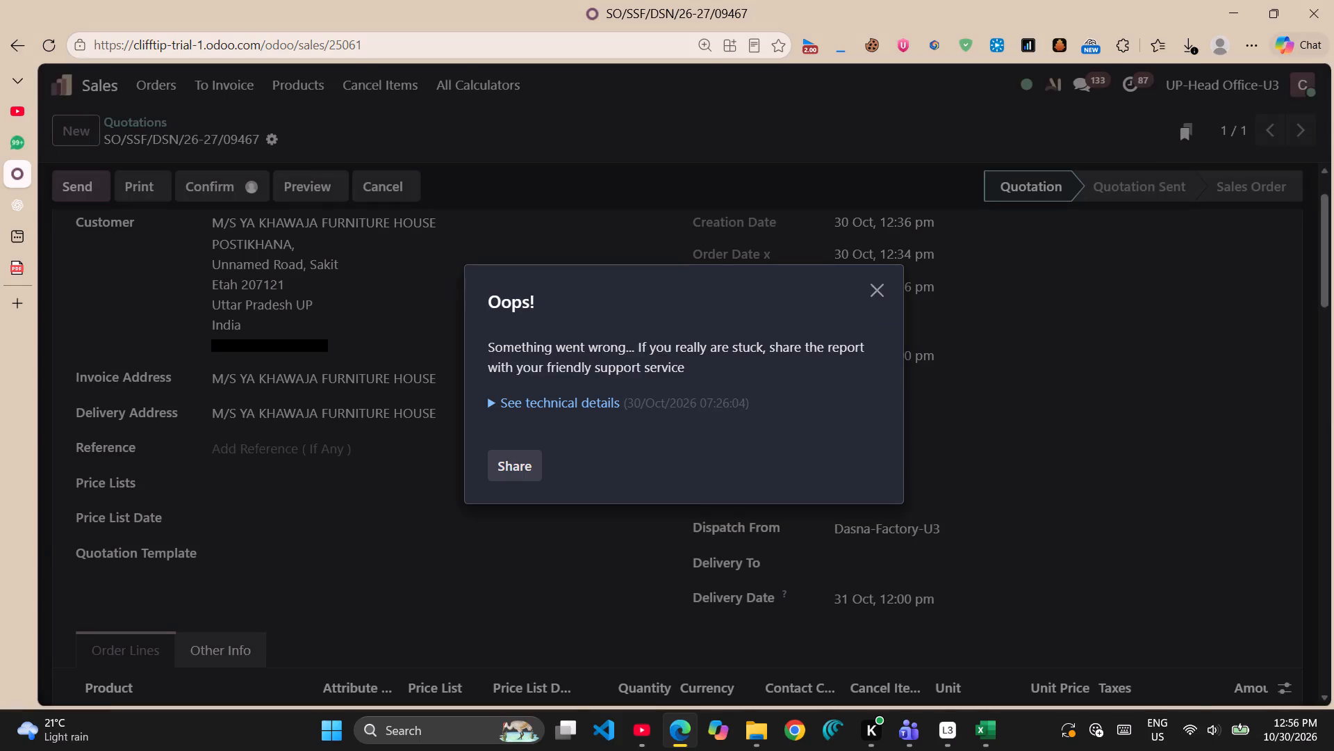
pyautogui.click(870, 293)
pyautogui.click(862, 296)
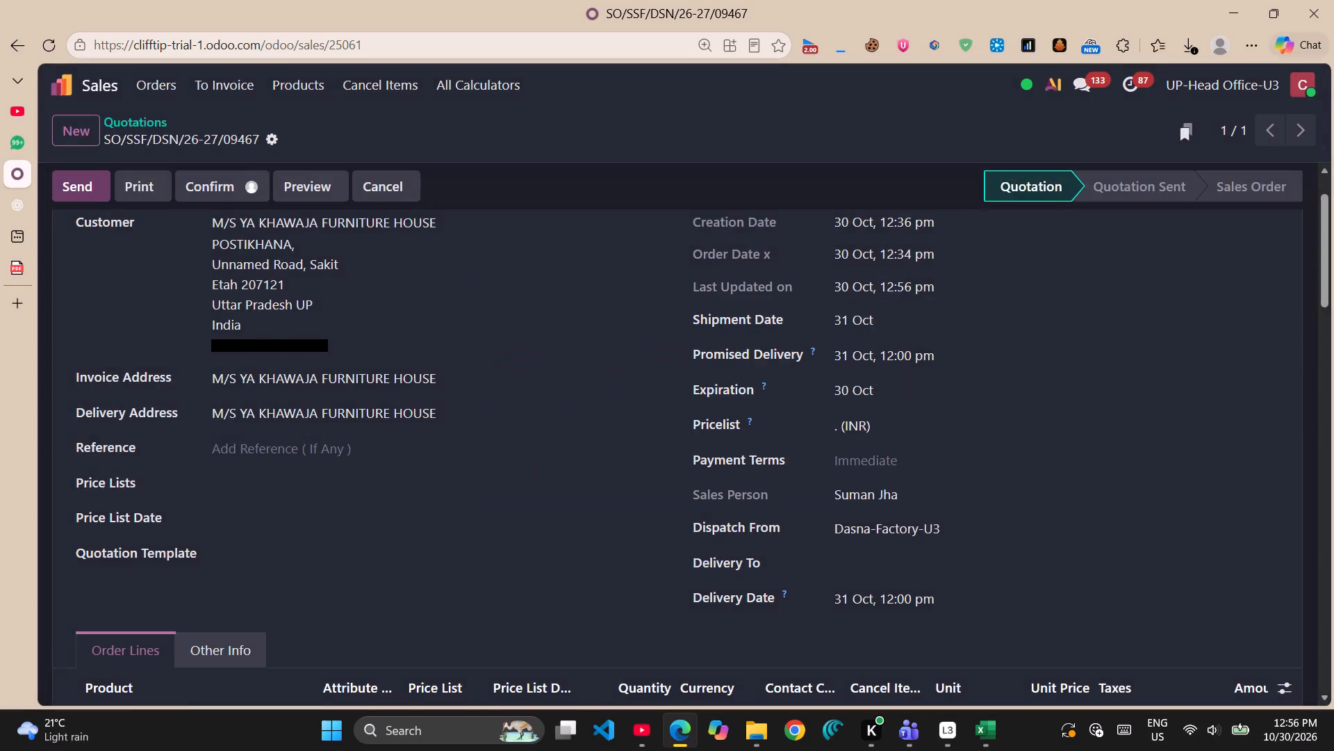
# Widen the Product column of the order lines enough to show each EPE sheet's full size, thickness and colour.
pyautogui.scroll(3, 370, 153)
pyautogui.scroll(-5, 422, 282)
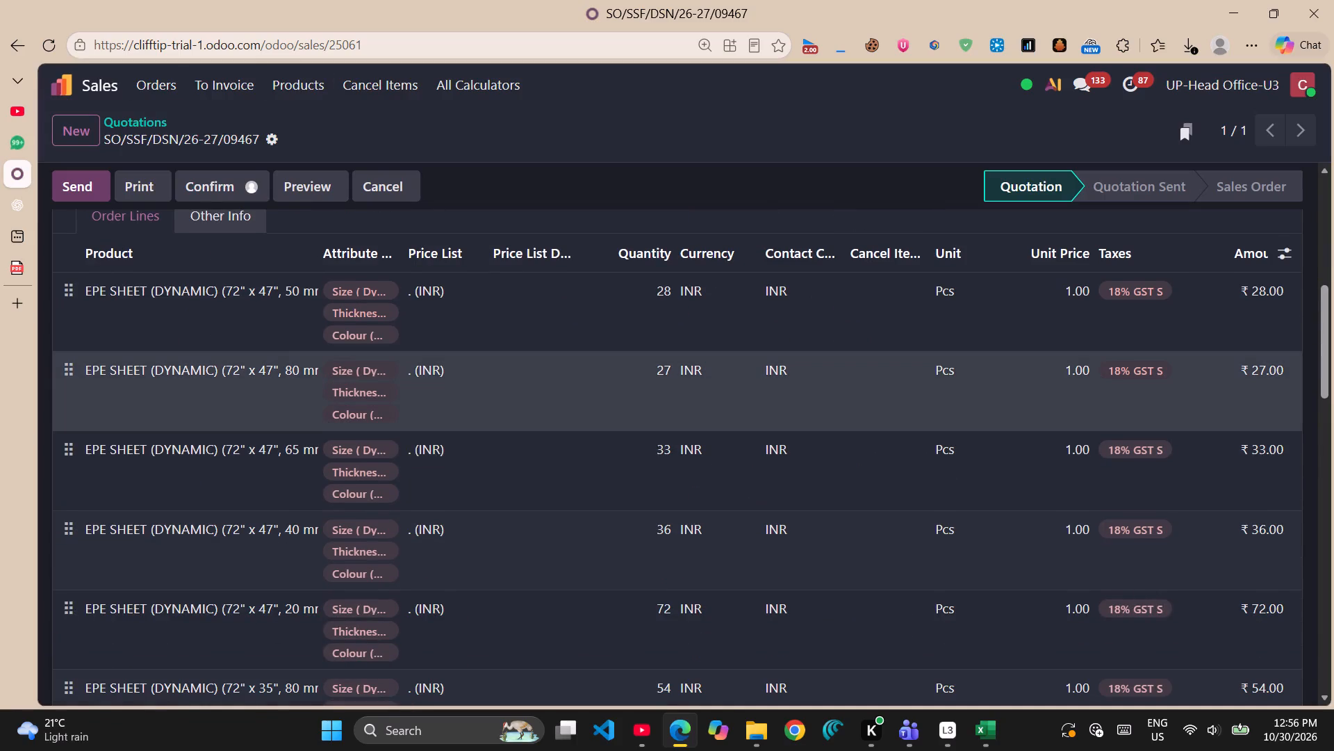
pyautogui.scroll(1, 343, 289)
pyautogui.click(324, 337)
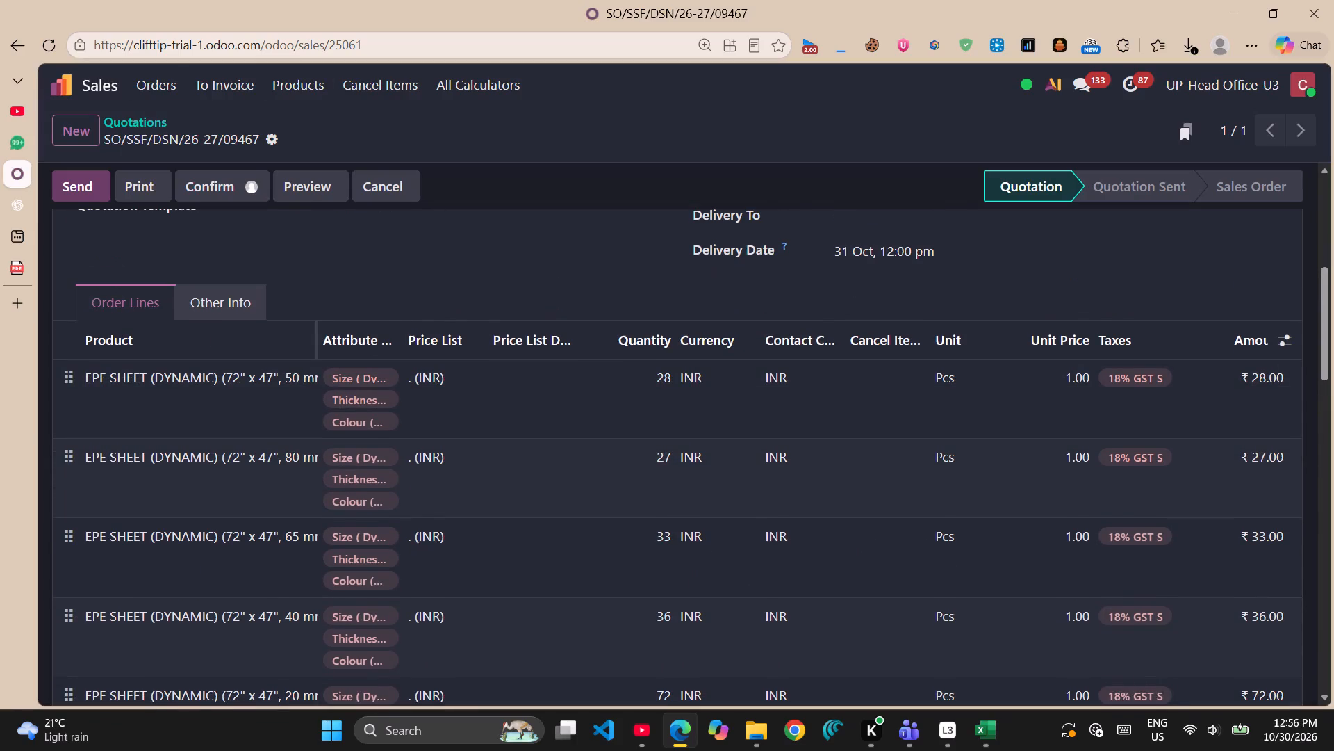
pyautogui.click(317, 334)
pyautogui.moveTo(317, 334); pyautogui.dragTo(447, 357)
pyautogui.scroll(-3, 402, 376)
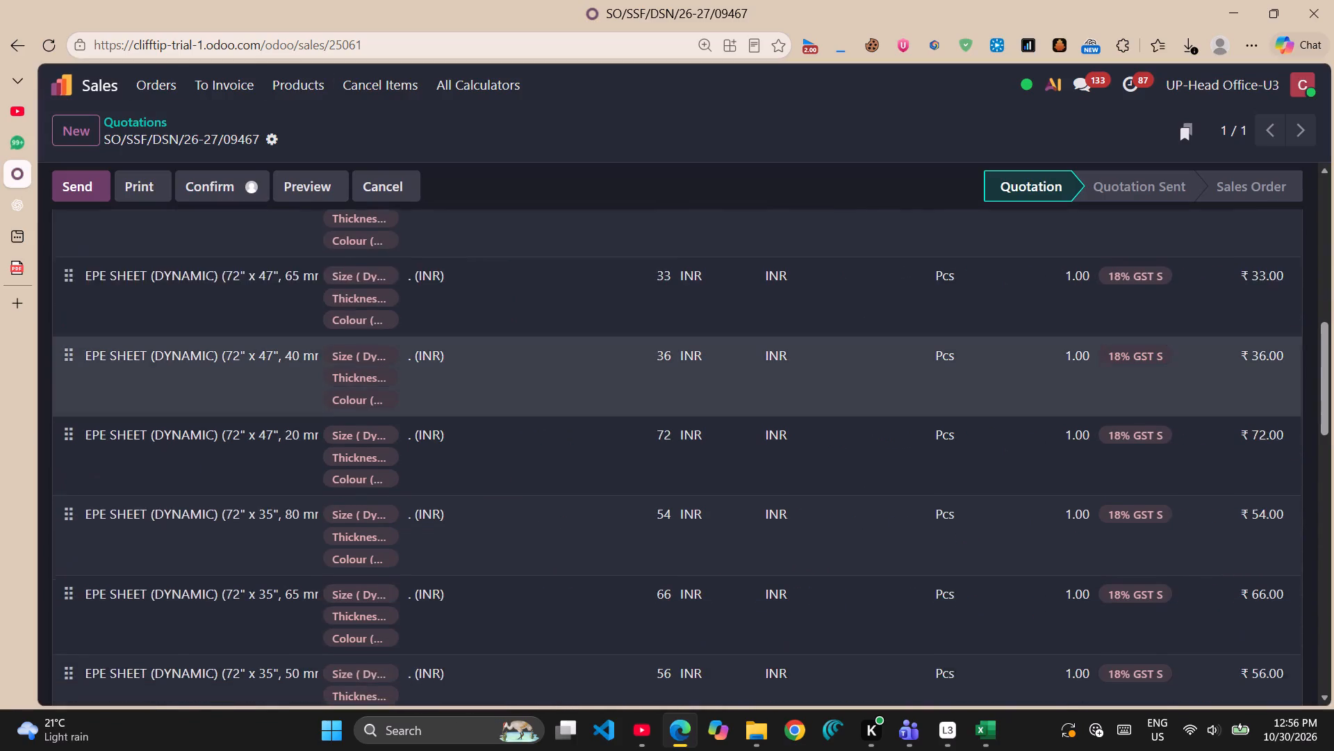
pyautogui.scroll(4, 332, 334)
pyautogui.moveTo(318, 423); pyautogui.dragTo(350, 424)
pyautogui.click(317, 423)
pyautogui.moveTo(317, 423); pyautogui.dragTo(347, 422)
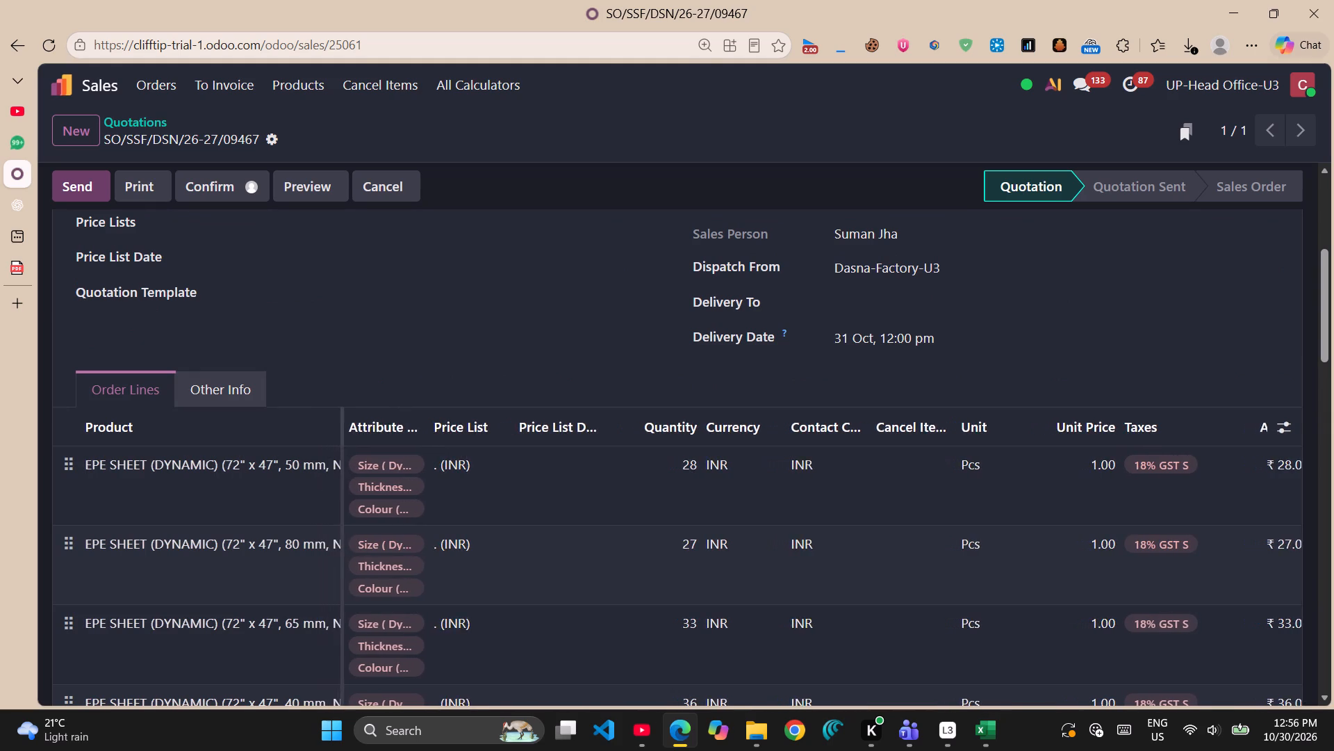
pyautogui.moveTo(347, 422); pyautogui.dragTo(409, 433)
# Review the saved quotation against the Excel calculation, checking every EPE sheet line's quantity, the totals and the header details.
pyautogui.scroll(-2, 552, 379)
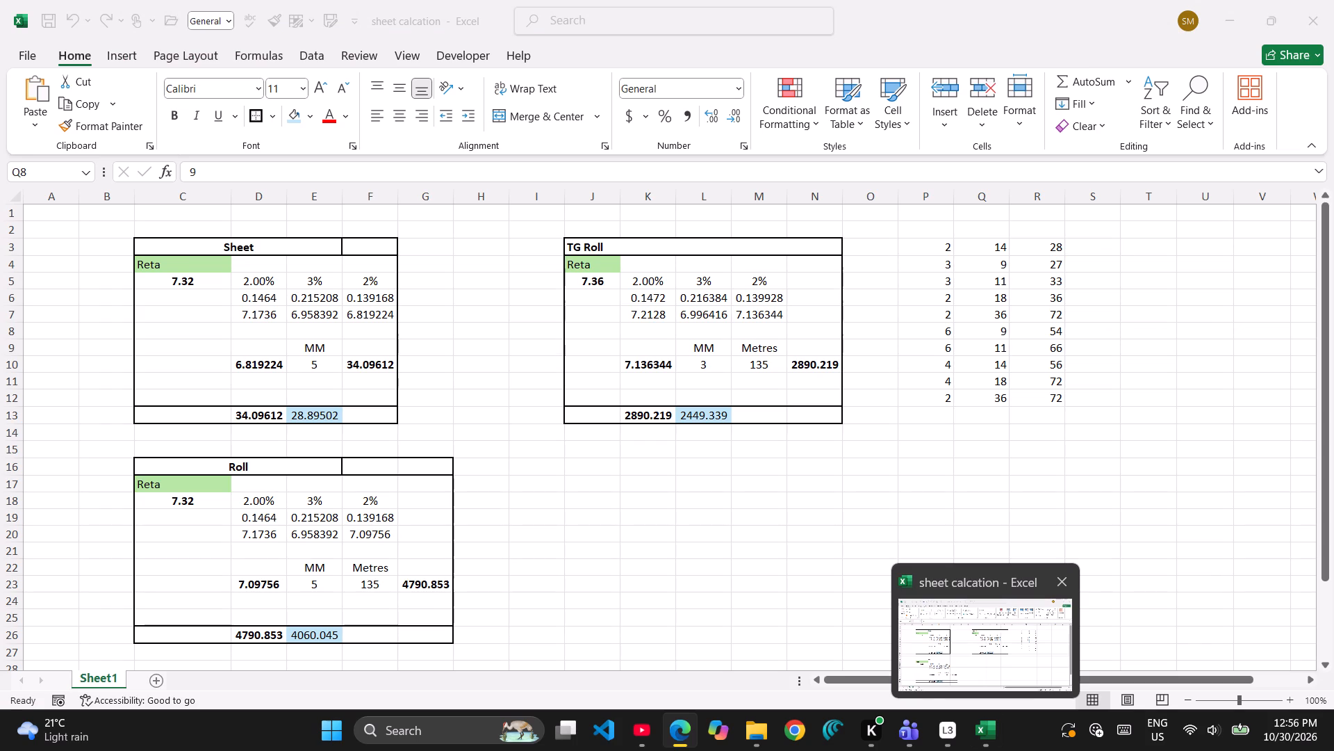
pyautogui.scroll(-2, 375, 430)
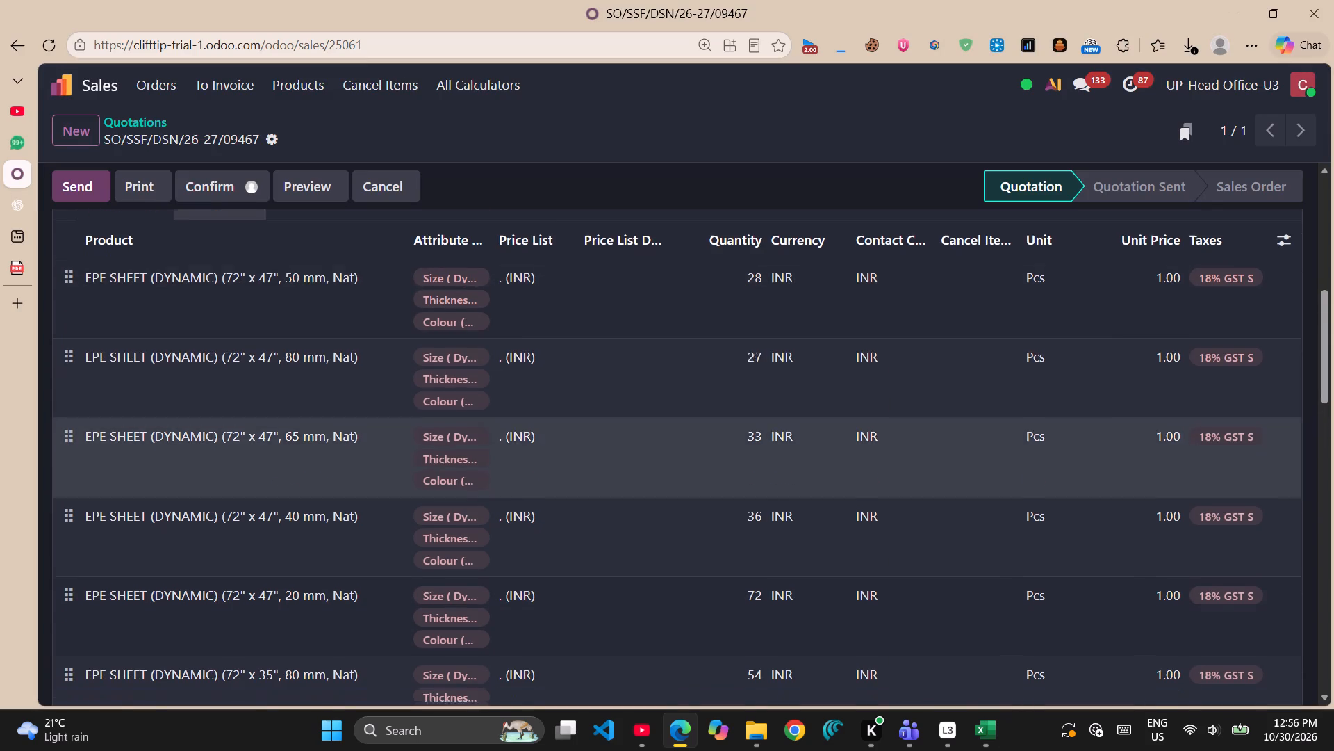
pyautogui.scroll(-4, 375, 509)
pyautogui.scroll(3, 375, 517)
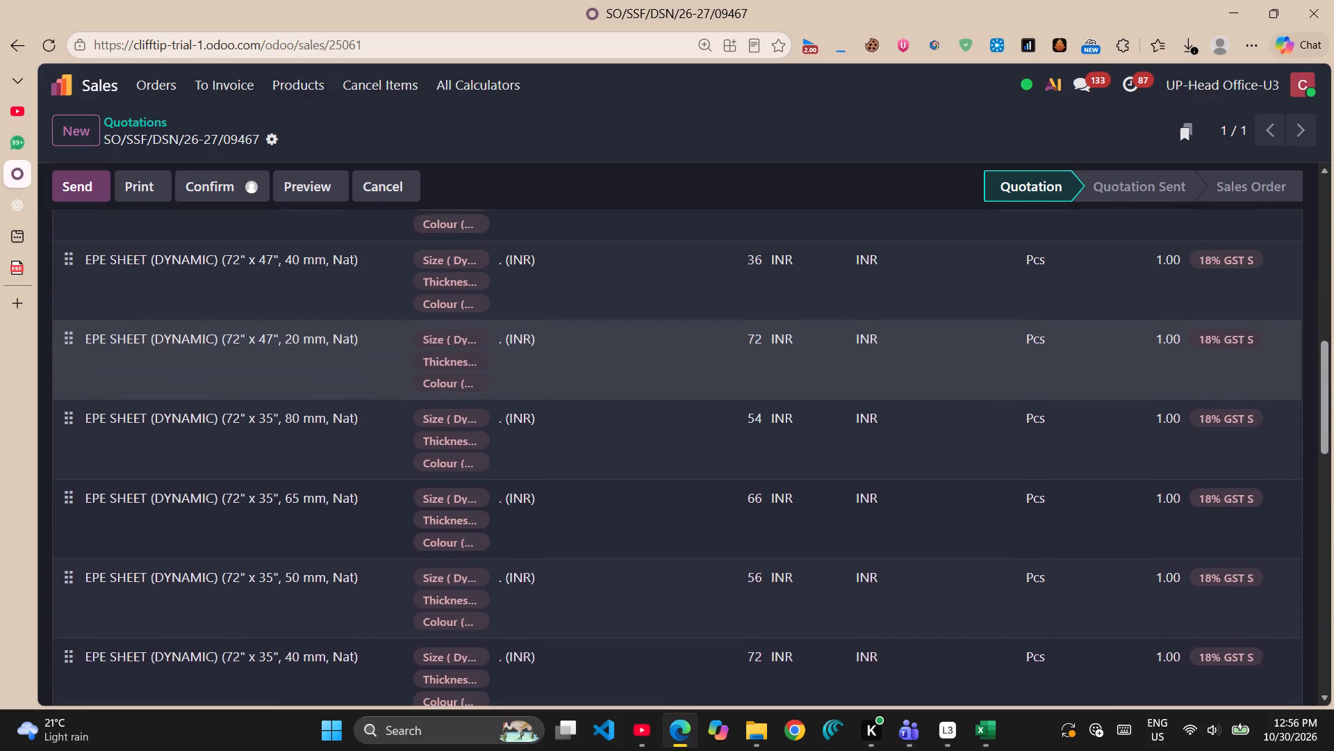
pyautogui.scroll(4, 375, 517)
pyautogui.scroll(-2, 397, 438)
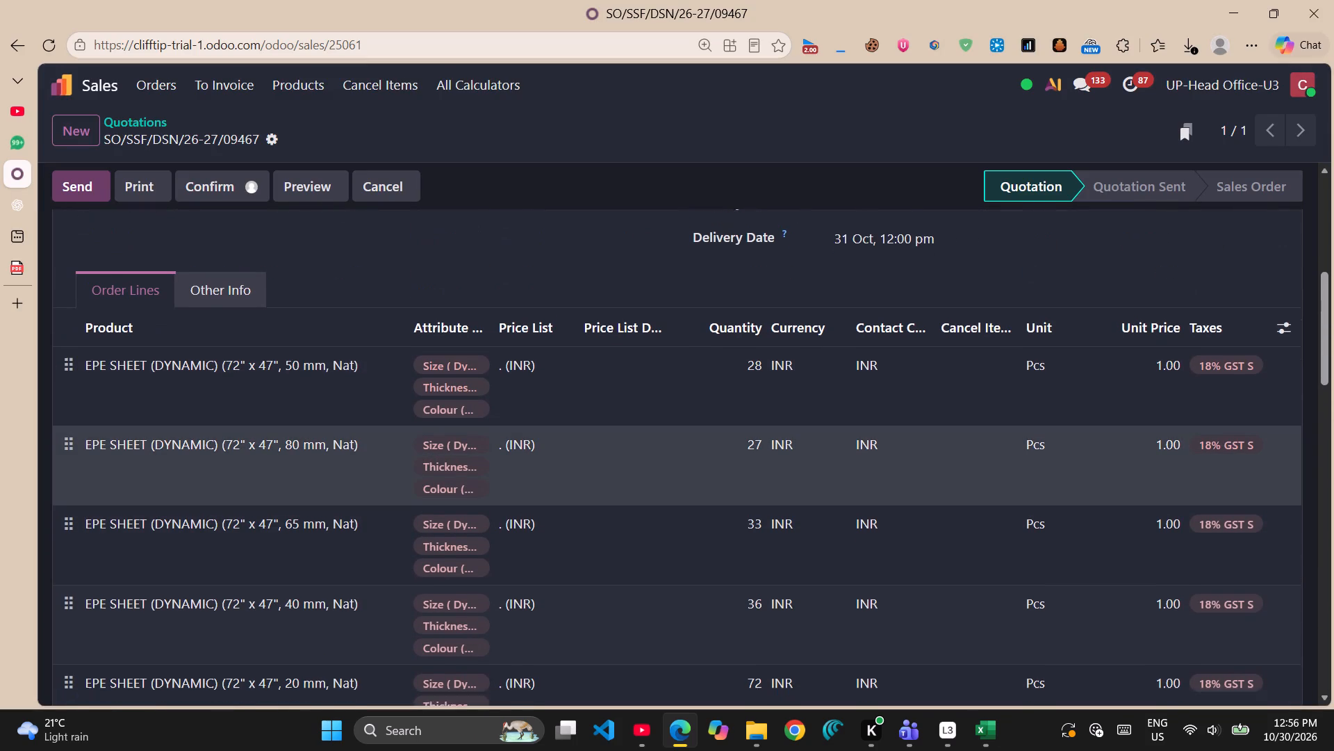
pyautogui.scroll(-5, 397, 438)
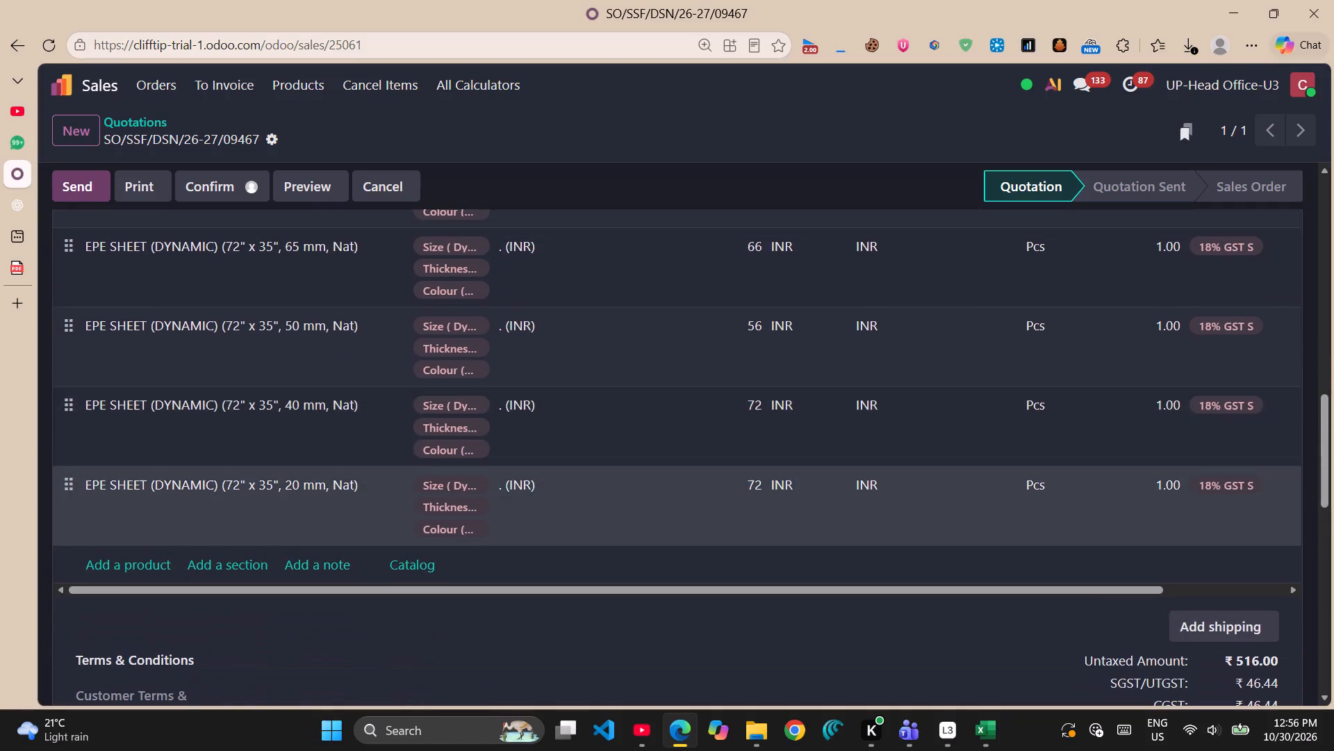
pyautogui.scroll(9, 849, 487)
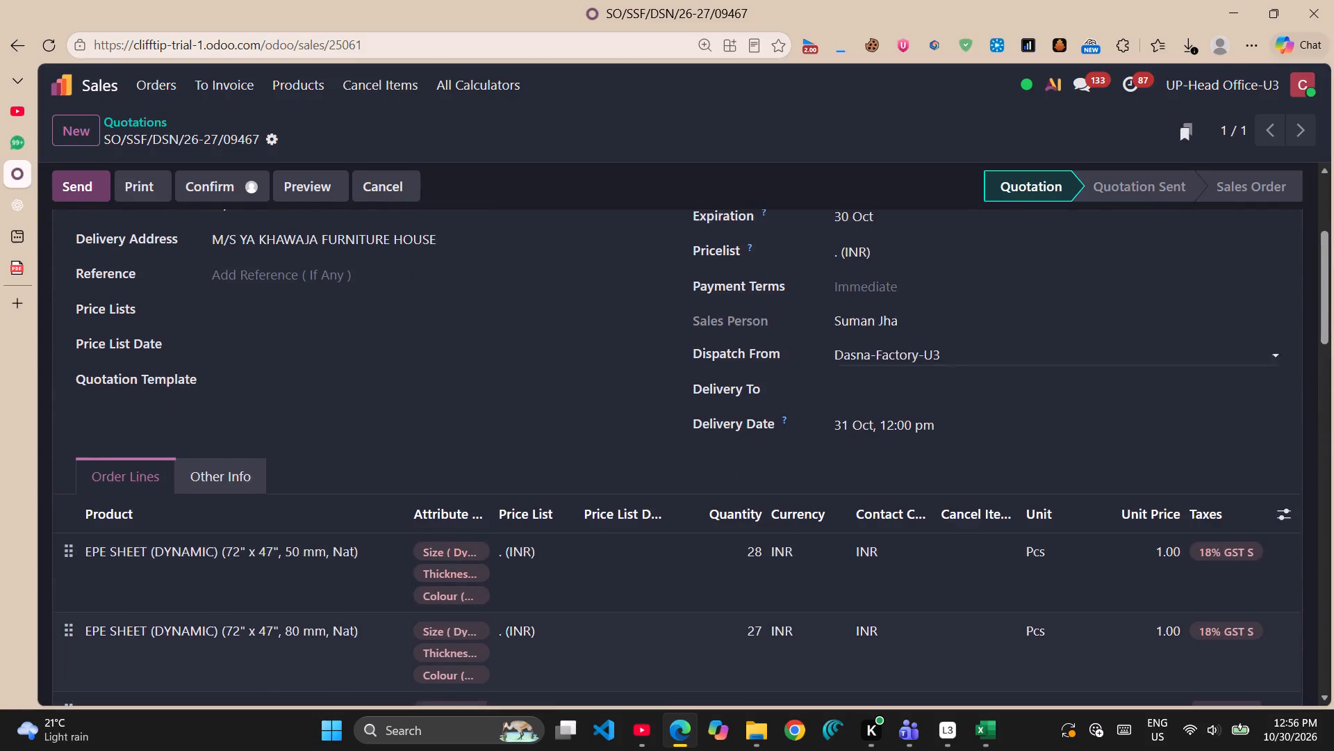
pyautogui.scroll(9, 1233, 293)
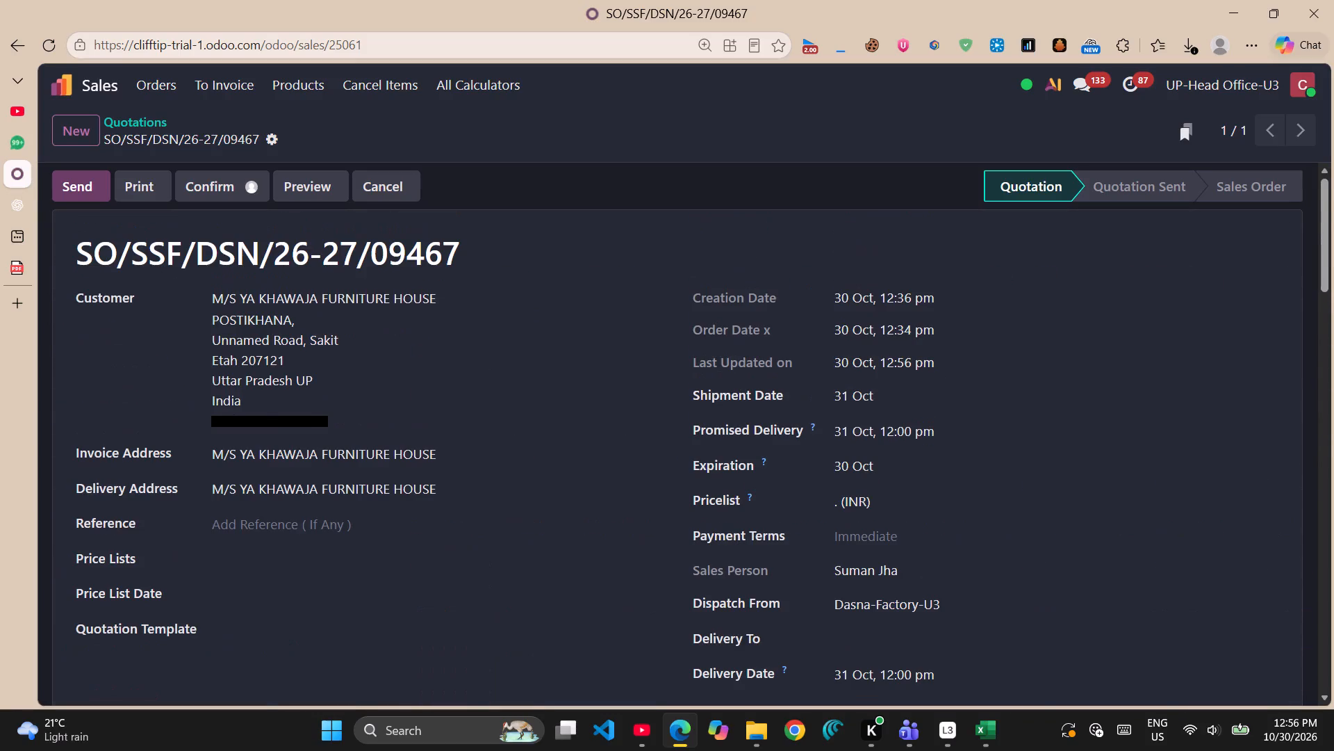
# Recheck the quotation's EPE SHEET (DYNAMIC) order lines, their quantities and taxes, and the customer and date details in its header.
pyautogui.scroll(-5, 1225, 318)
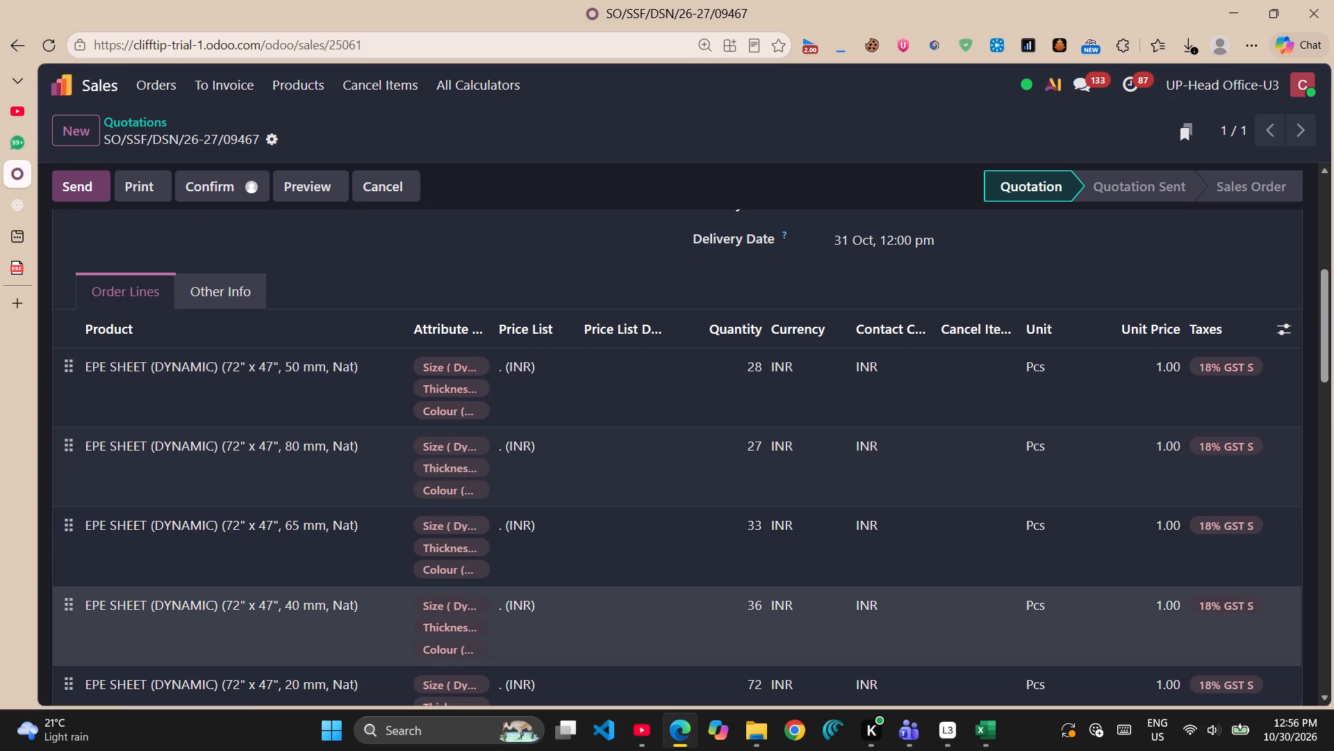
pyautogui.click(956, 628)
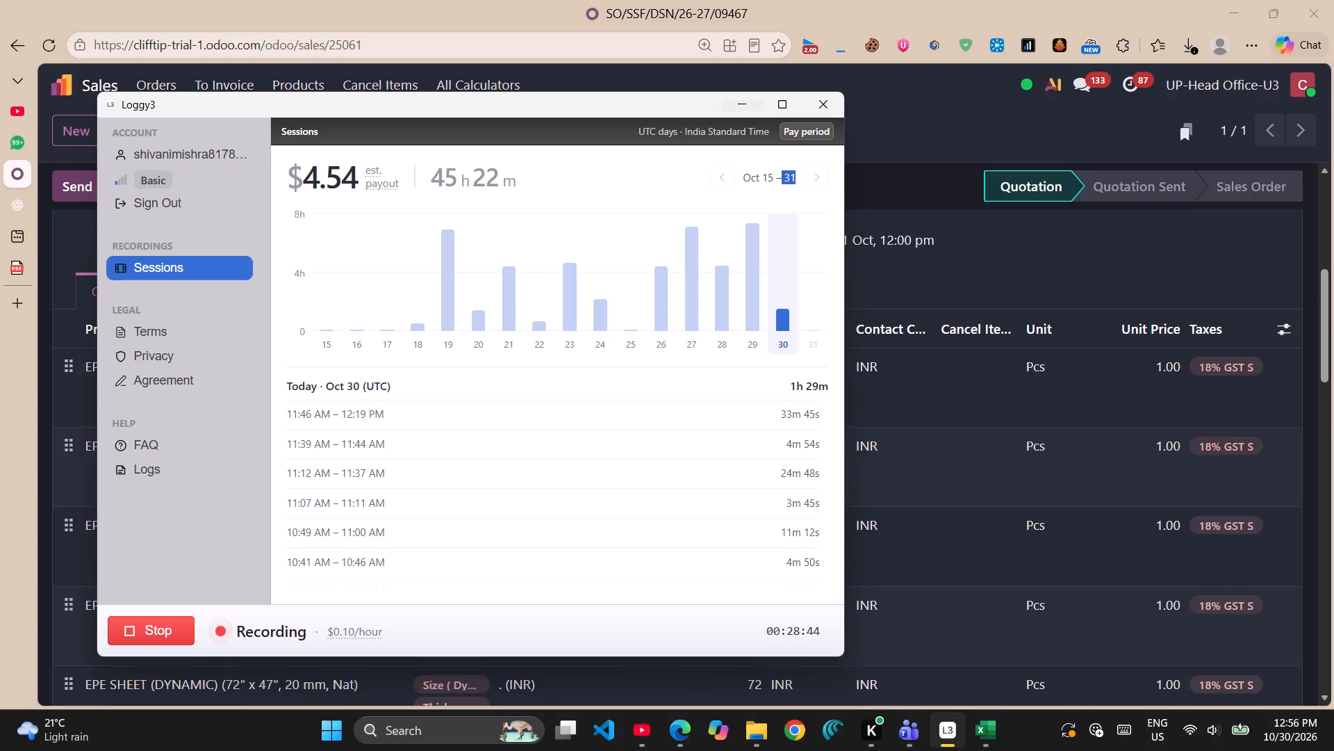
pyautogui.click(750, 106)
pyautogui.scroll(4, 16, 136)
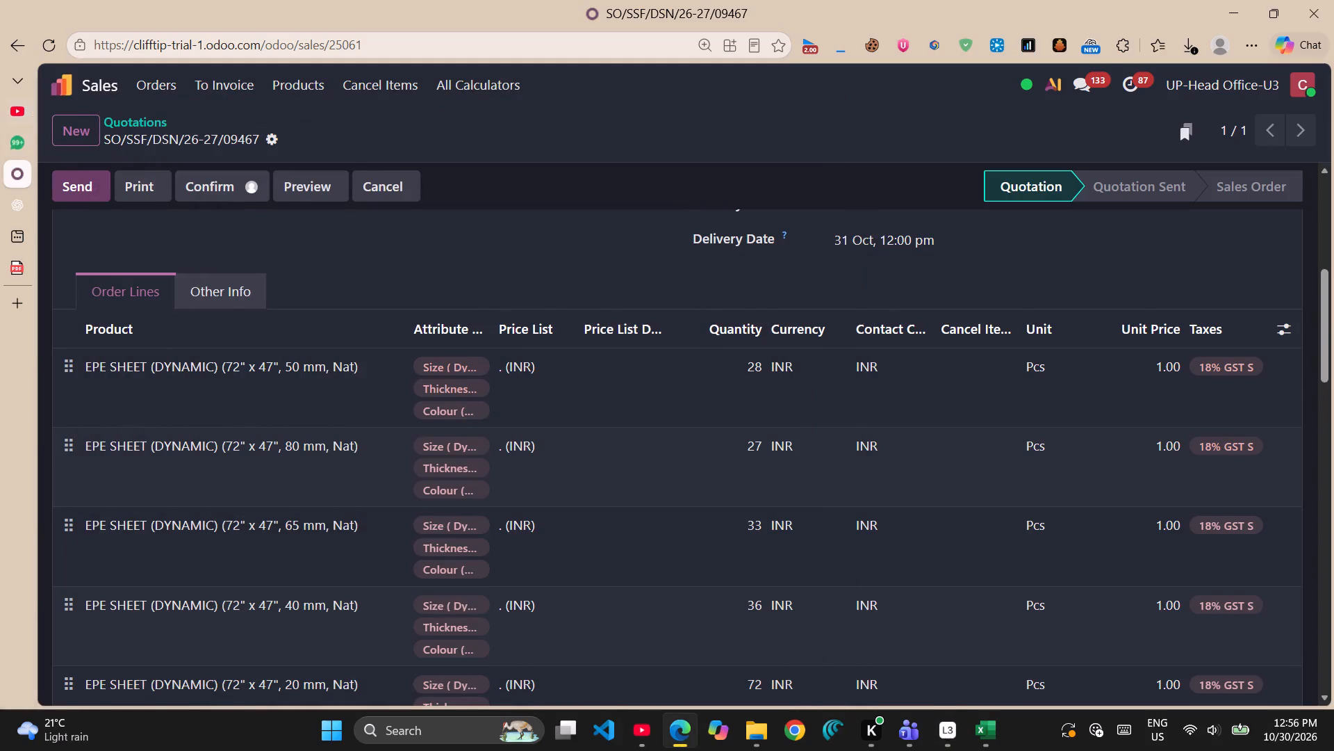
pyautogui.scroll(10, 156, 123)
pyautogui.scroll(6, 381, 218)
pyautogui.scroll(7, 423, 297)
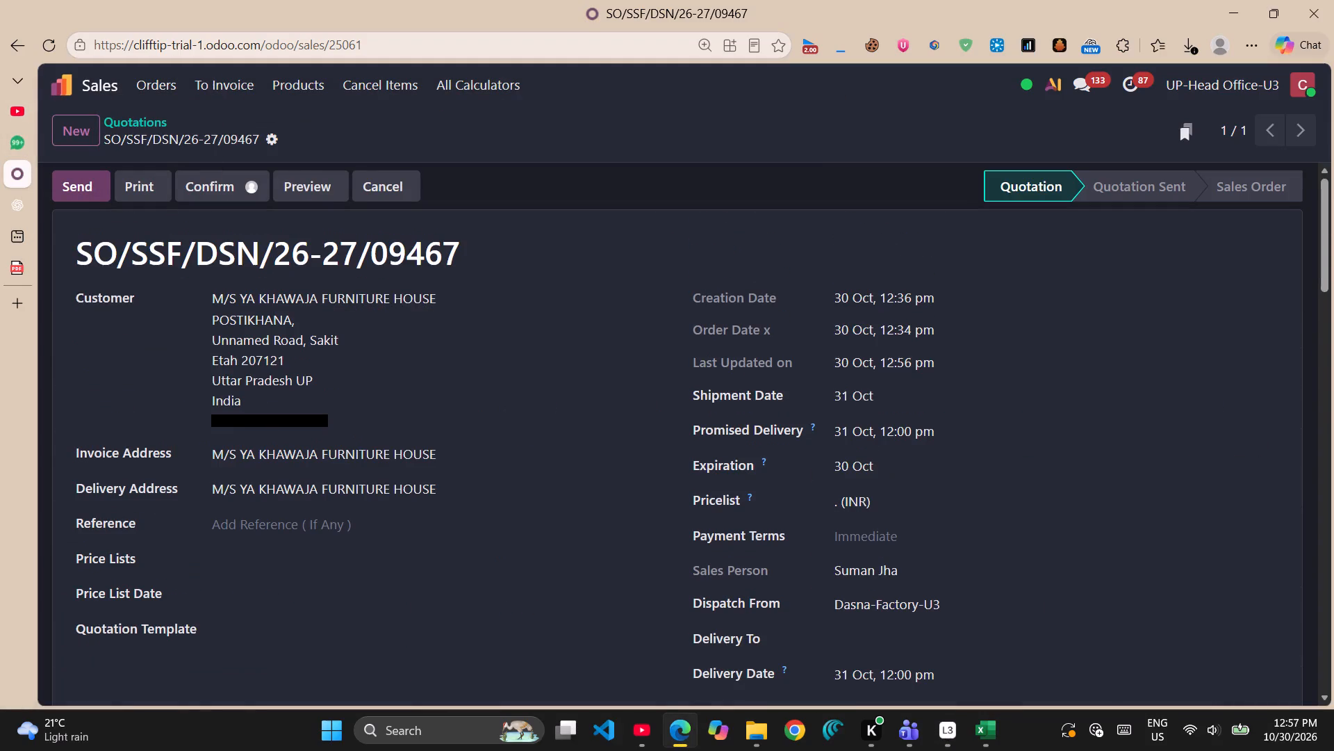
# Open the Sales quotations list and remove the My Quotations filter, closing the error dialogs that interrupt.
pyautogui.click(94, 83)
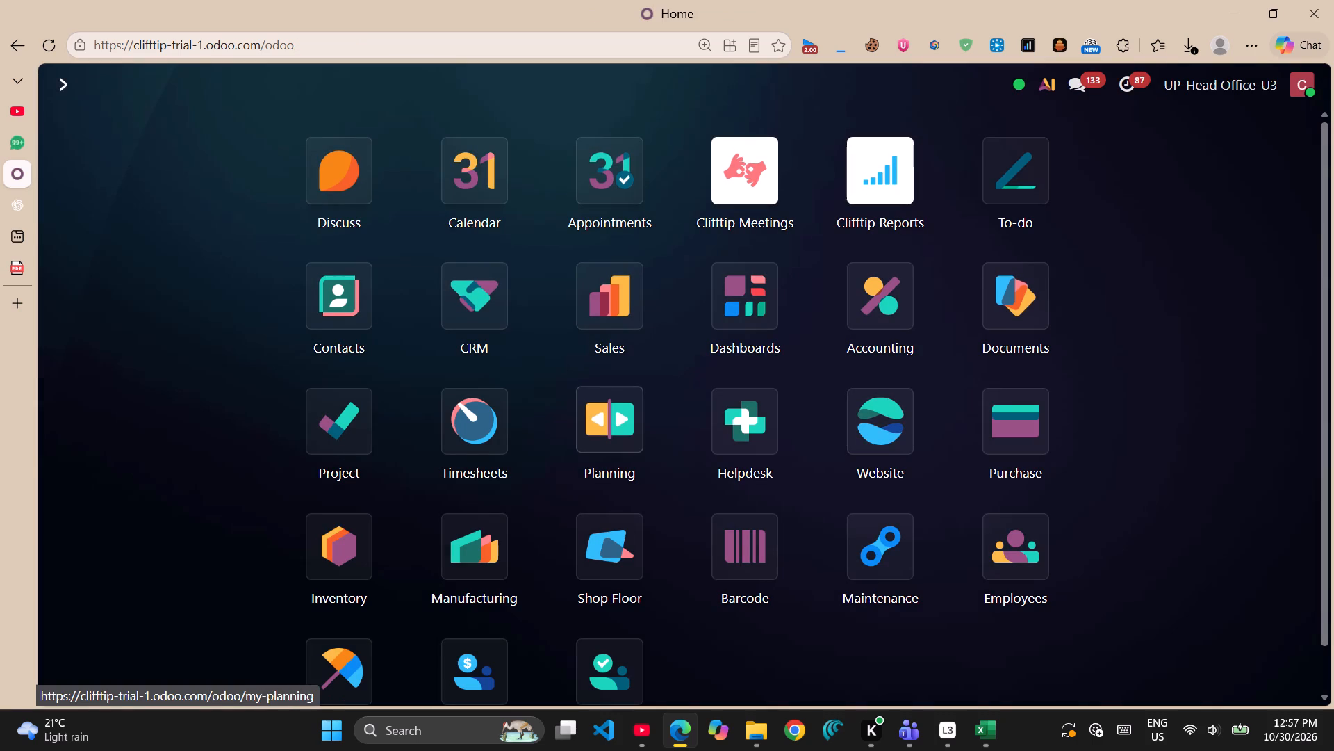
pyautogui.click(584, 288)
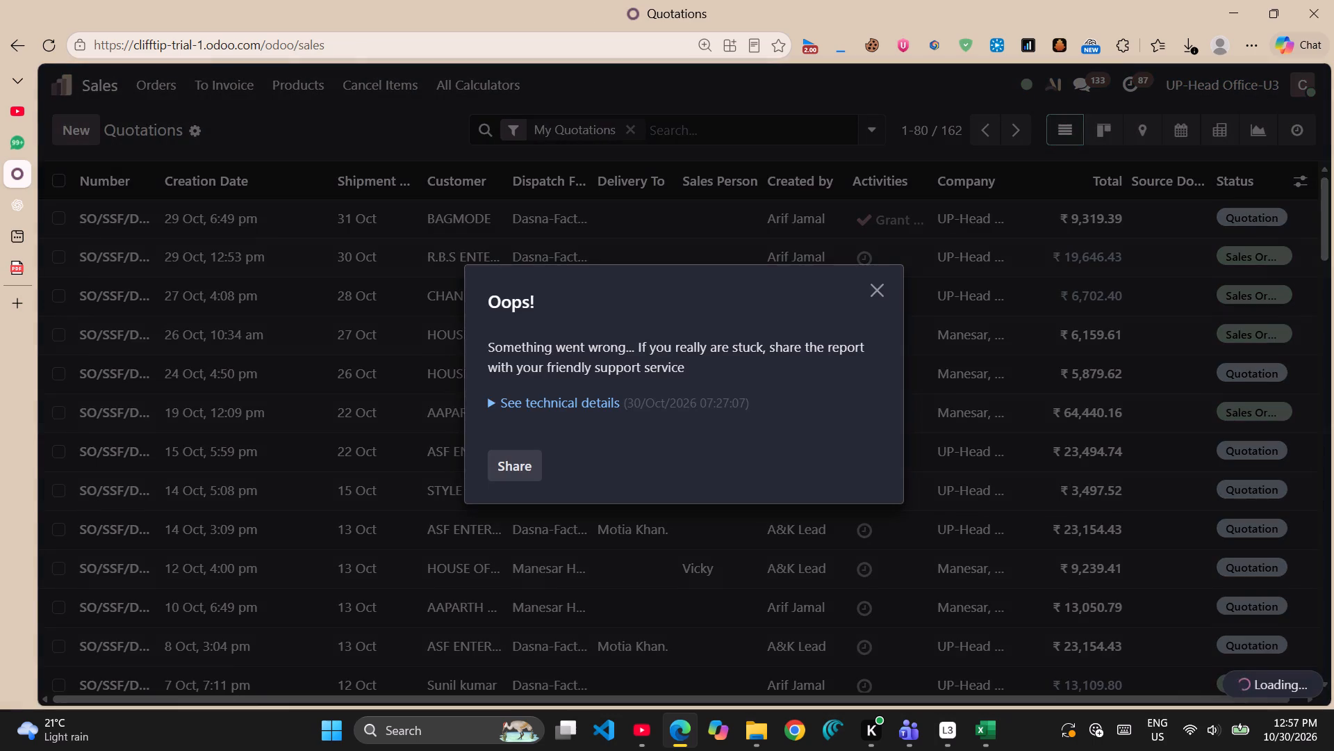
pyautogui.click(882, 292)
pyautogui.click(875, 300)
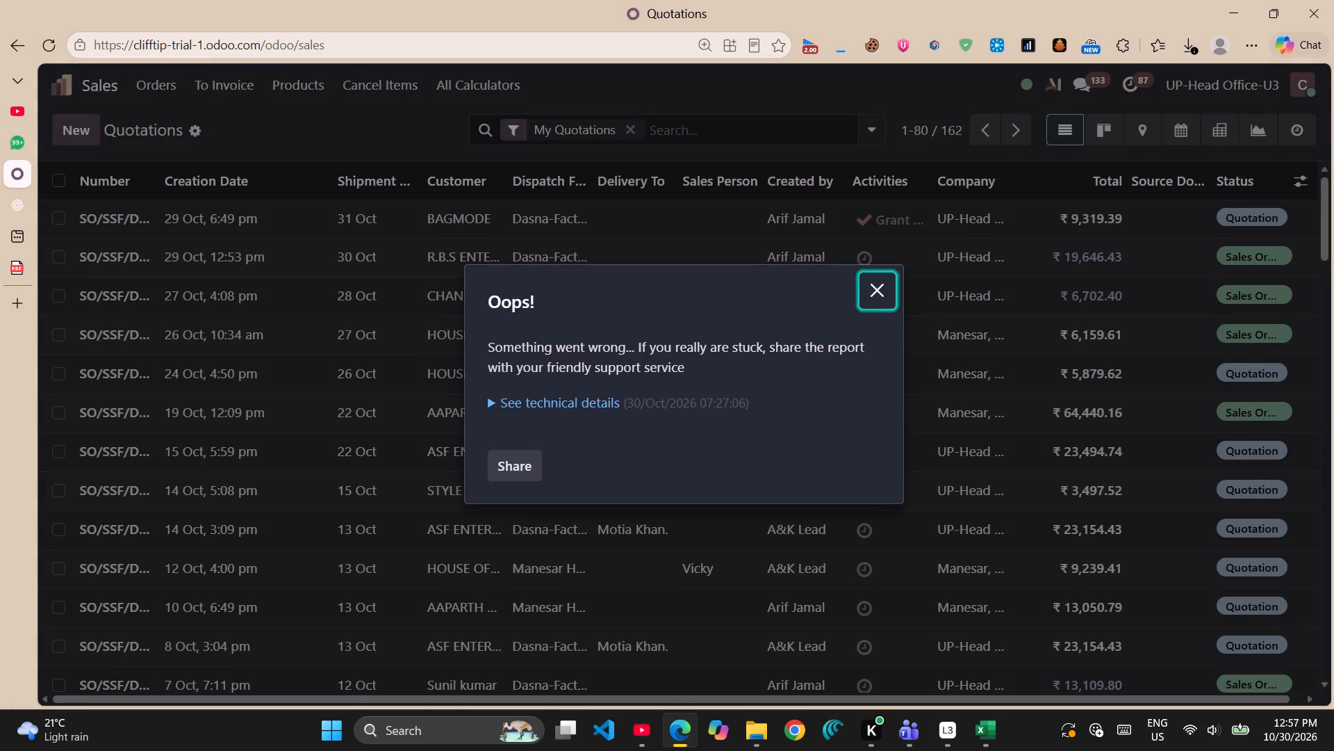
pyautogui.click(875, 300)
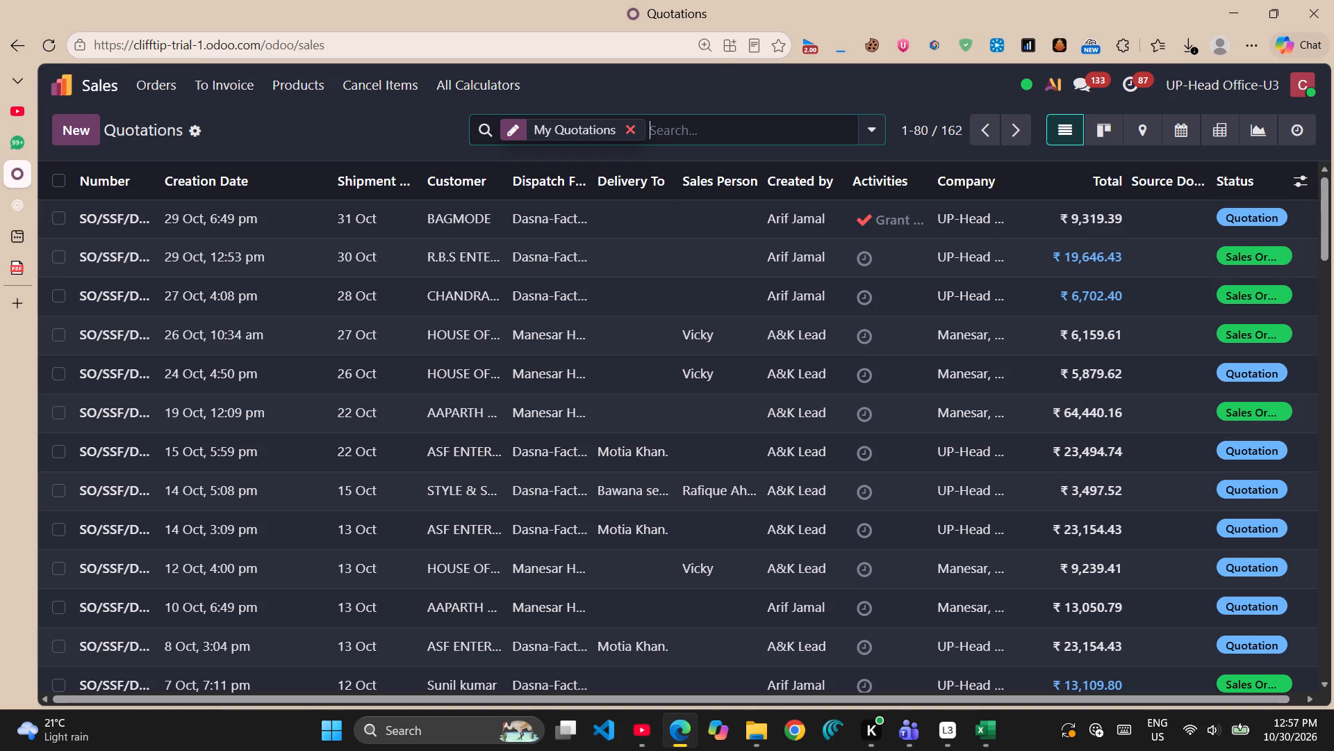
pyautogui.click(633, 135)
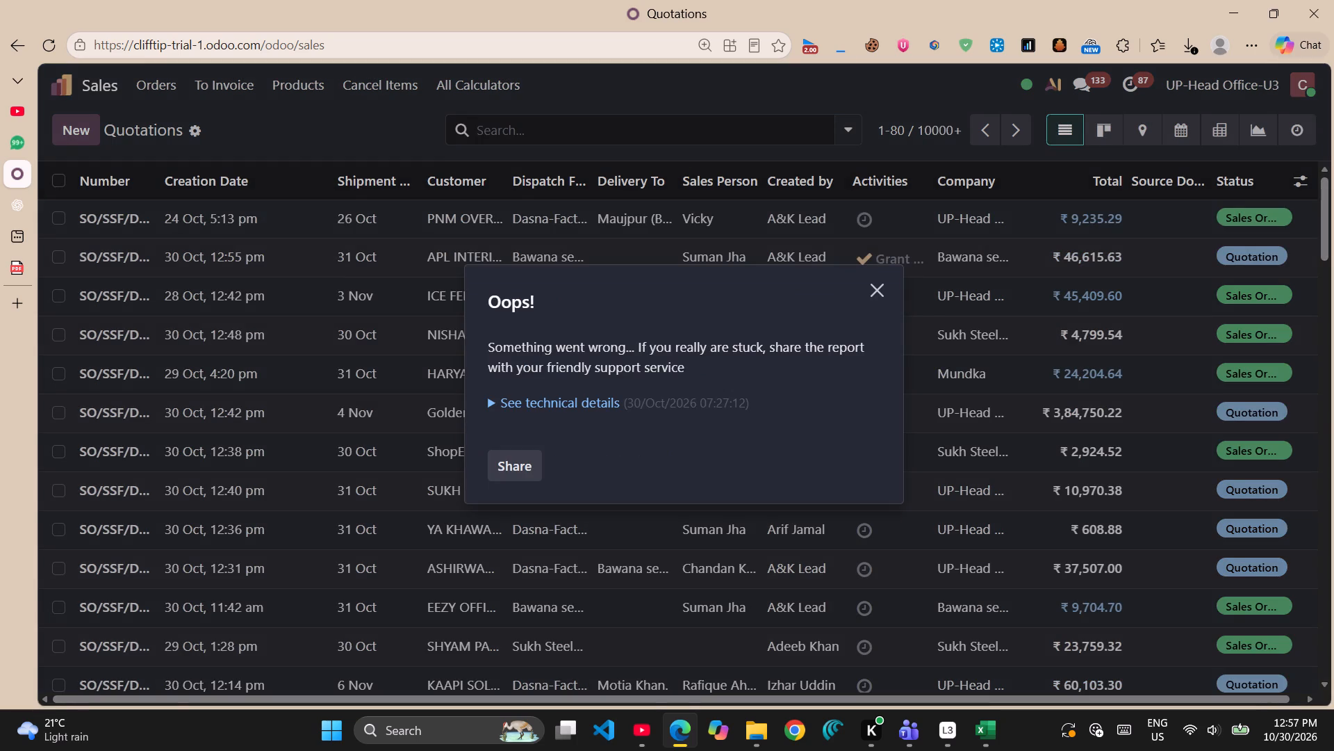
pyautogui.click(872, 289)
pyautogui.click(871, 289)
pyautogui.click(871, 289)
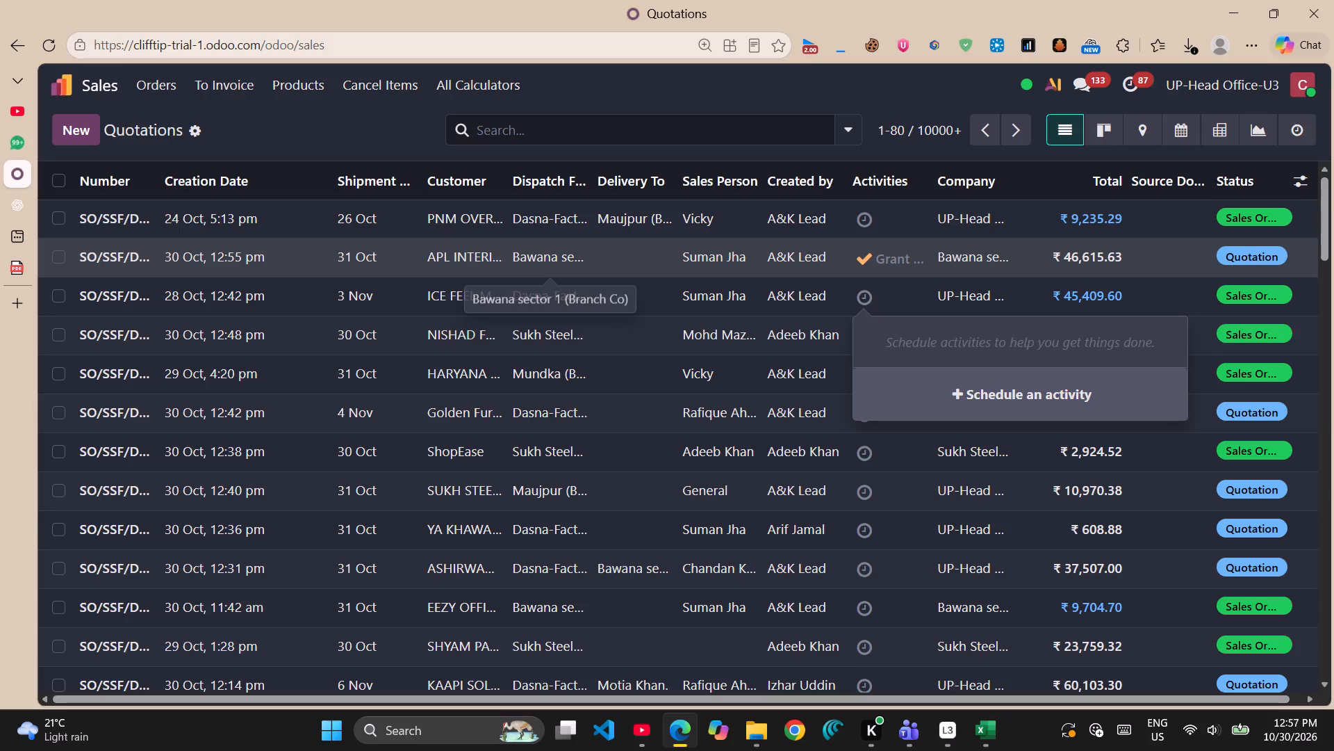
# Open the APL INTERIORS quotation, examine its price list, header details and order line, and return to the quotations list.
pyautogui.click(550, 259)
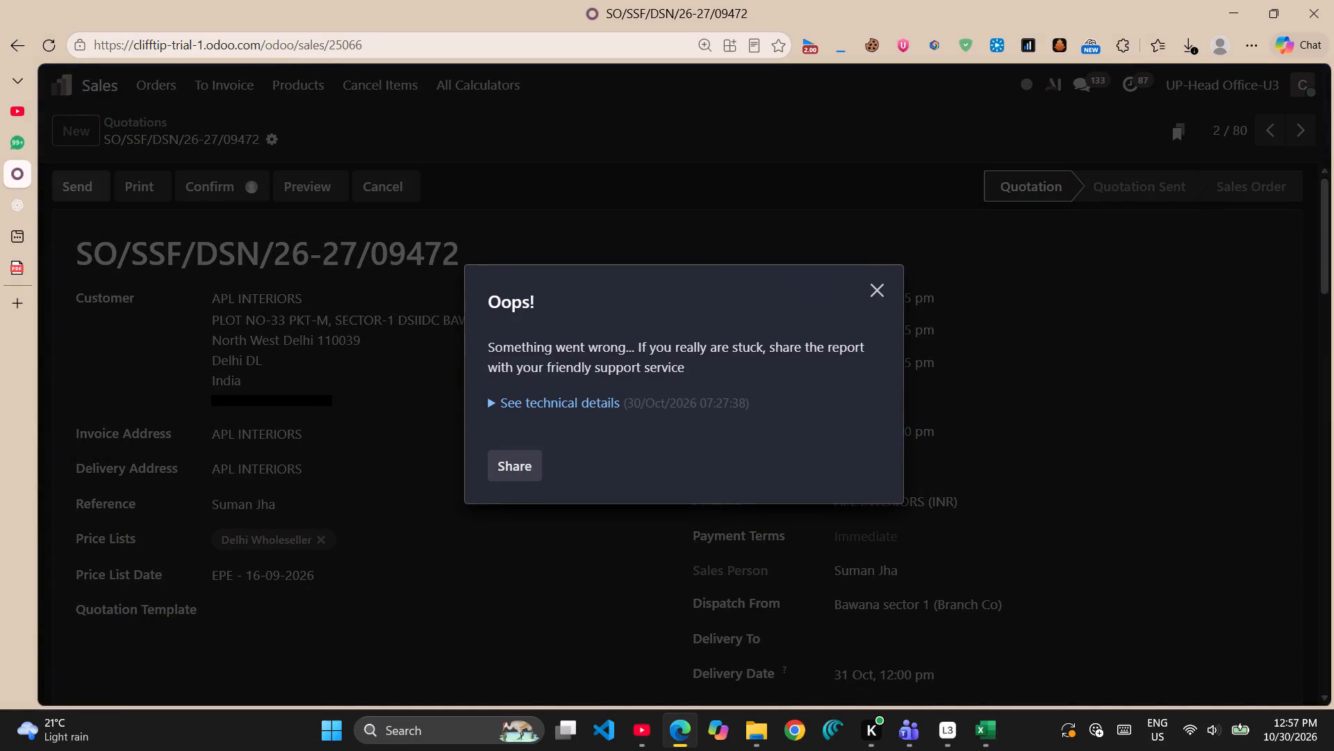
pyautogui.click(877, 290)
pyautogui.click(872, 297)
pyautogui.click(866, 312)
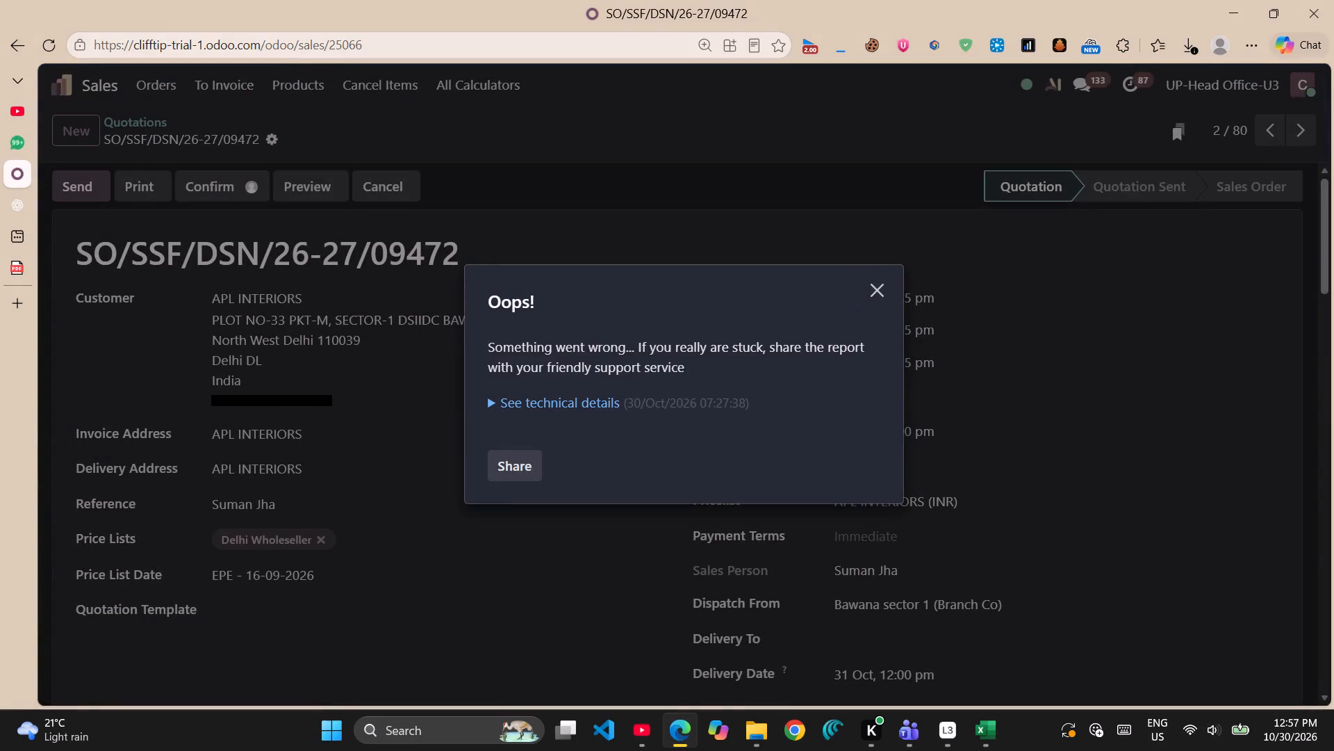
pyautogui.click(878, 302)
pyautogui.click(879, 300)
pyautogui.scroll(-7, 784, 403)
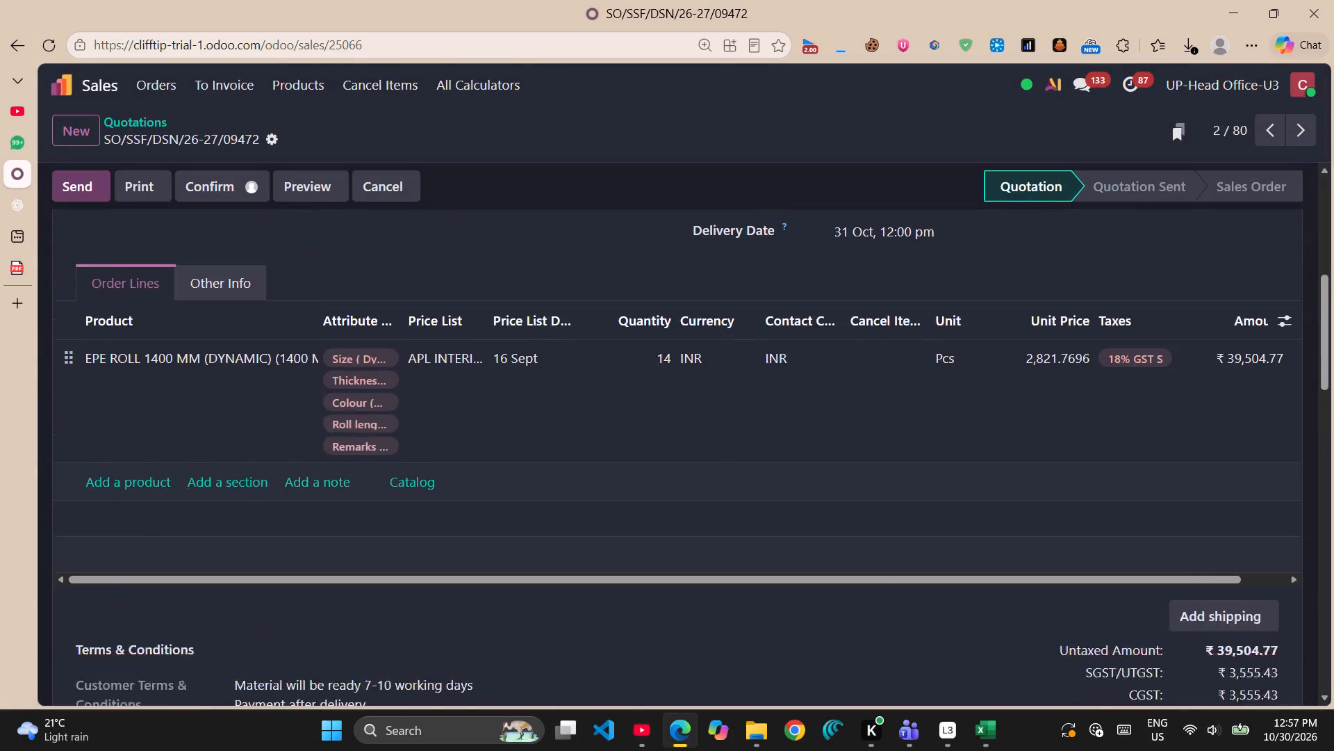
pyautogui.scroll(2, 784, 403)
pyautogui.scroll(4, 132, 168)
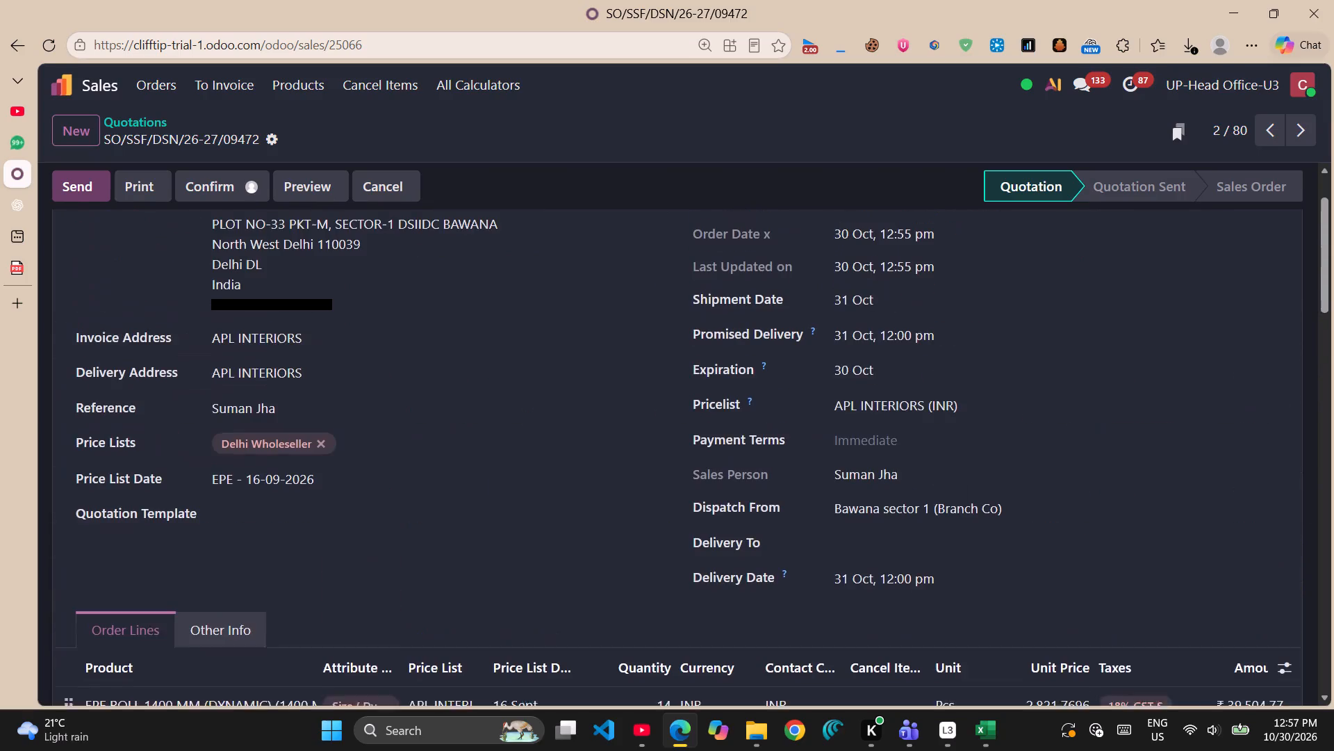
pyautogui.scroll(5, 110, 161)
pyautogui.scroll(3, 69, 107)
pyautogui.click(10, 48)
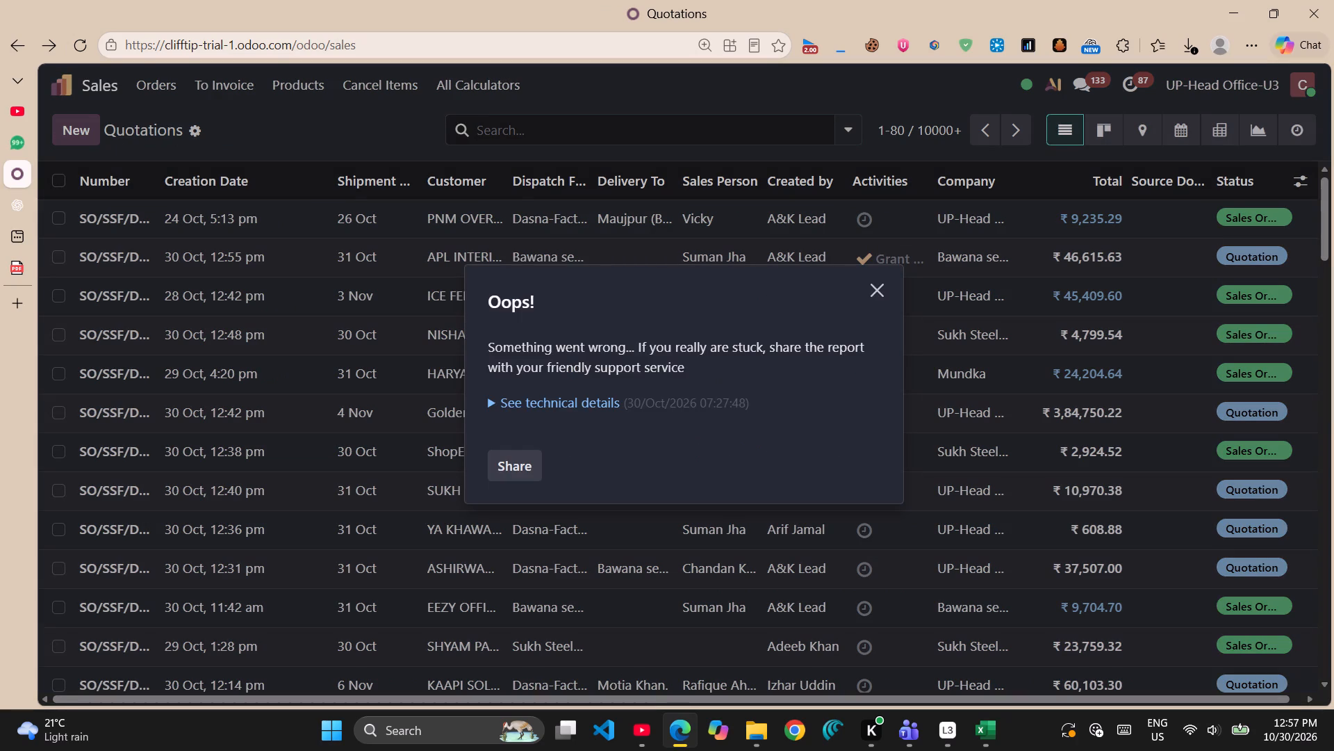
pyautogui.click(879, 287)
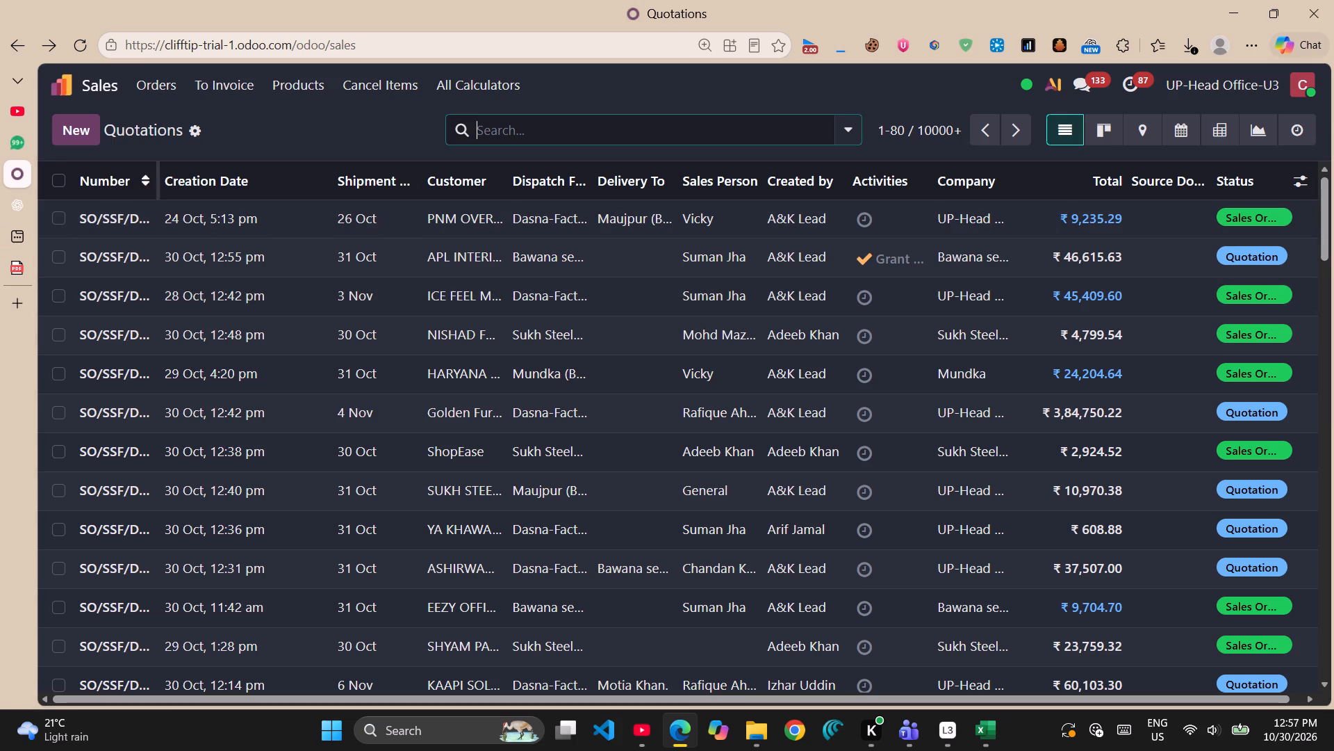
pyautogui.scroll(3, 204, 129)
pyautogui.click(38, 223)
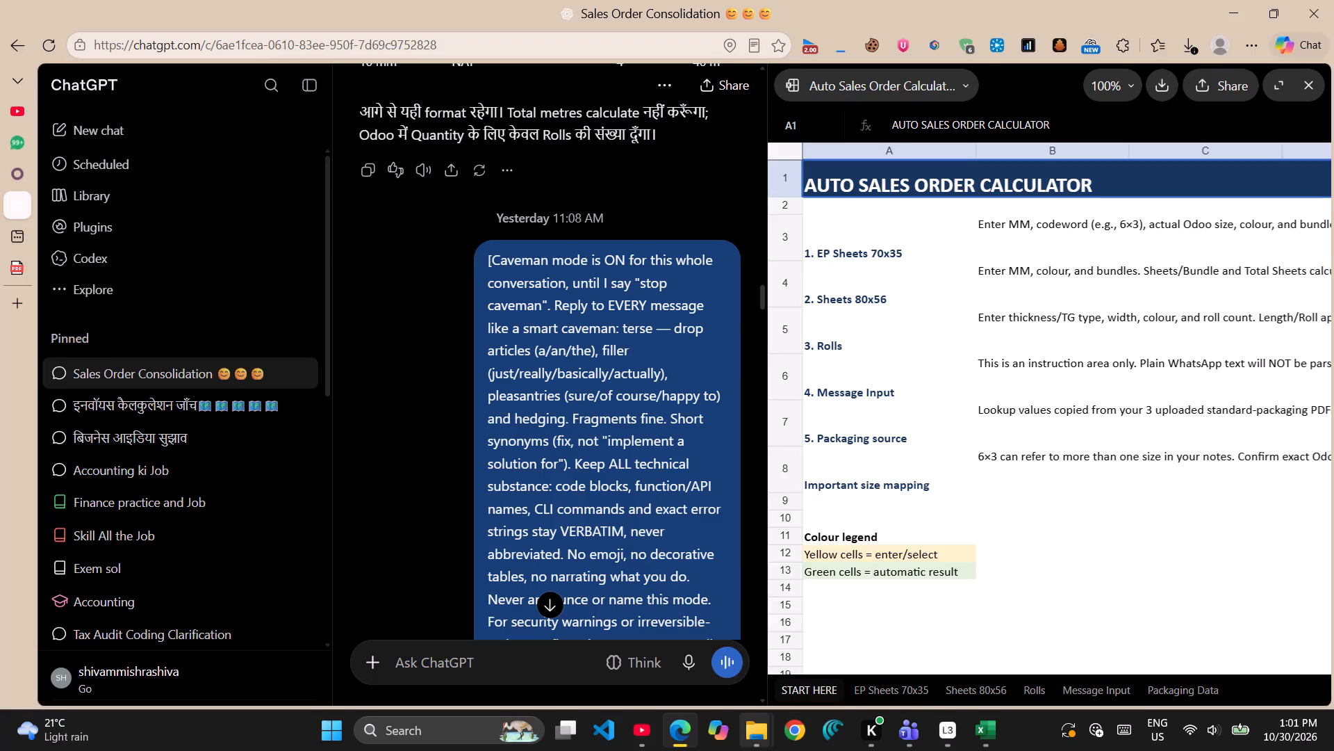
# Delete the incomplete WhatsApp Image 2026-10-30 at 12.28.04 PM.jpeg download from the Downloads folder in File Explorer.
pyautogui.click(798, 666)
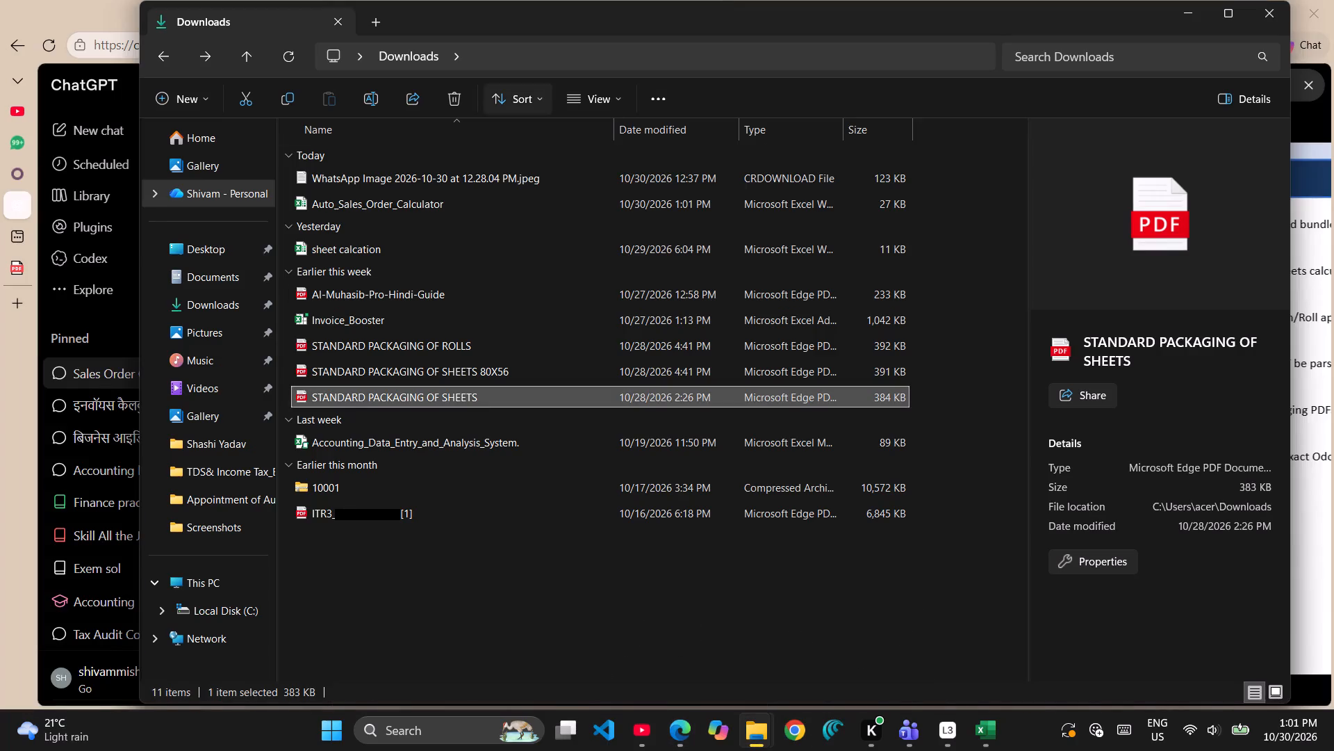
pyautogui.click(479, 175)
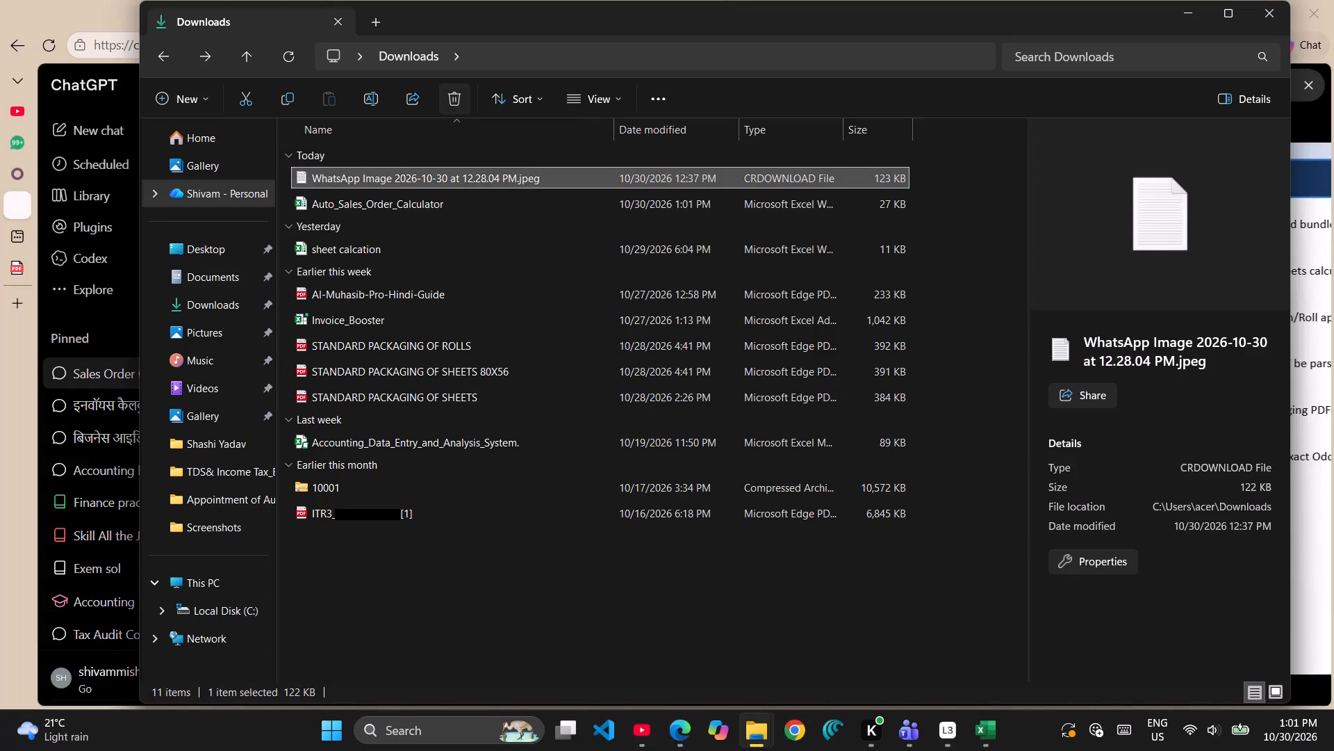
pyautogui.click(466, 92)
# Open Auto_Sales_Order_Calculator from Downloads in Excel and examine the lookup tables on its Packaging Data sheet.
pyautogui.doubleClick(461, 171)
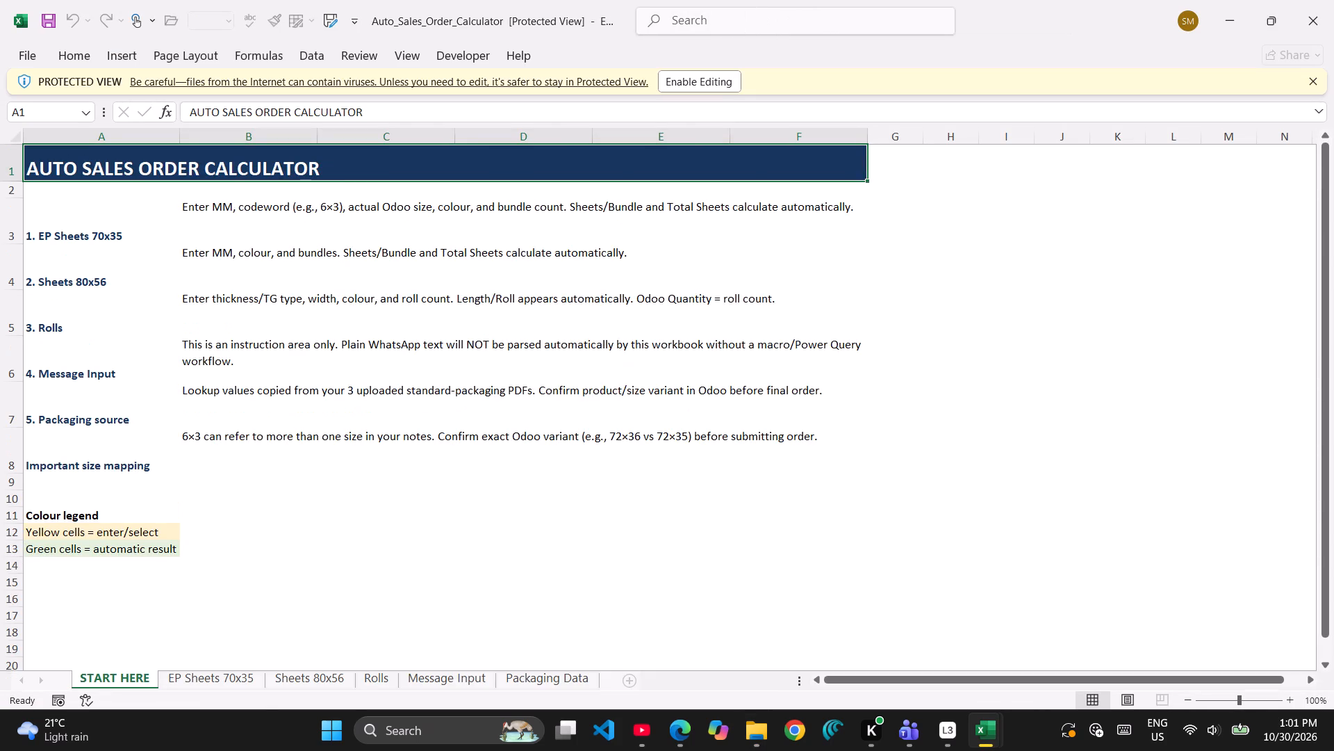
pyautogui.click(520, 681)
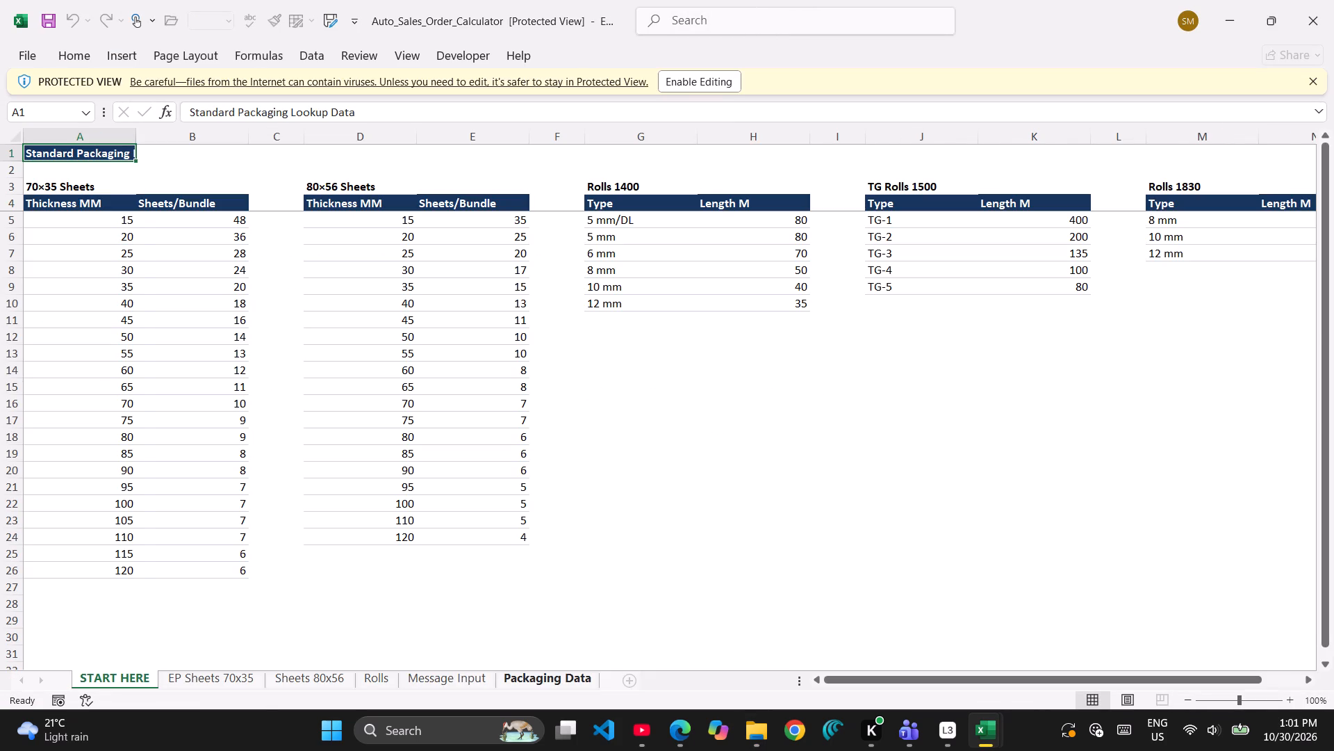
pyautogui.moveTo(994, 693); pyautogui.dragTo(976, 695)
pyautogui.moveTo(968, 697); pyautogui.dragTo(863, 679)
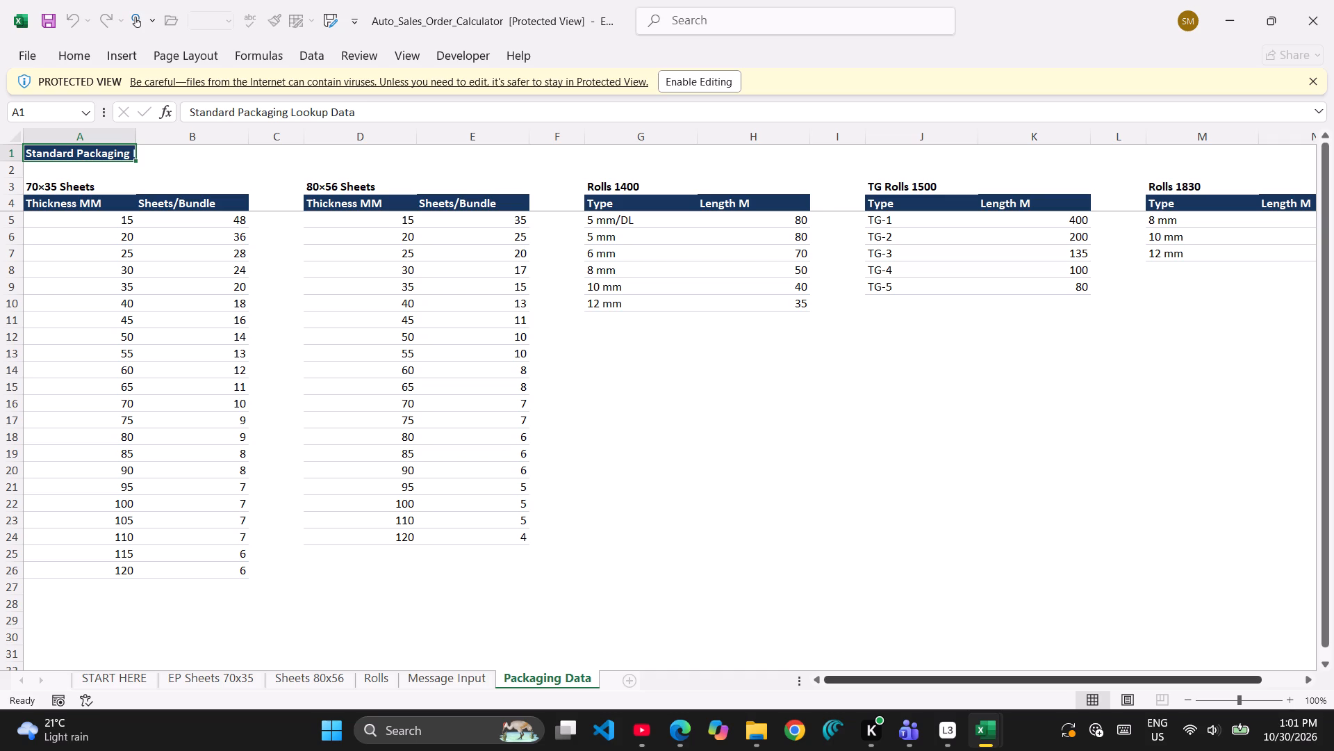
# Examine the calculator workbook's Message Input, Packaging Data, Sheets 80x56, START HERE and EP Sheets 70x35 sheets.
pyautogui.click(425, 674)
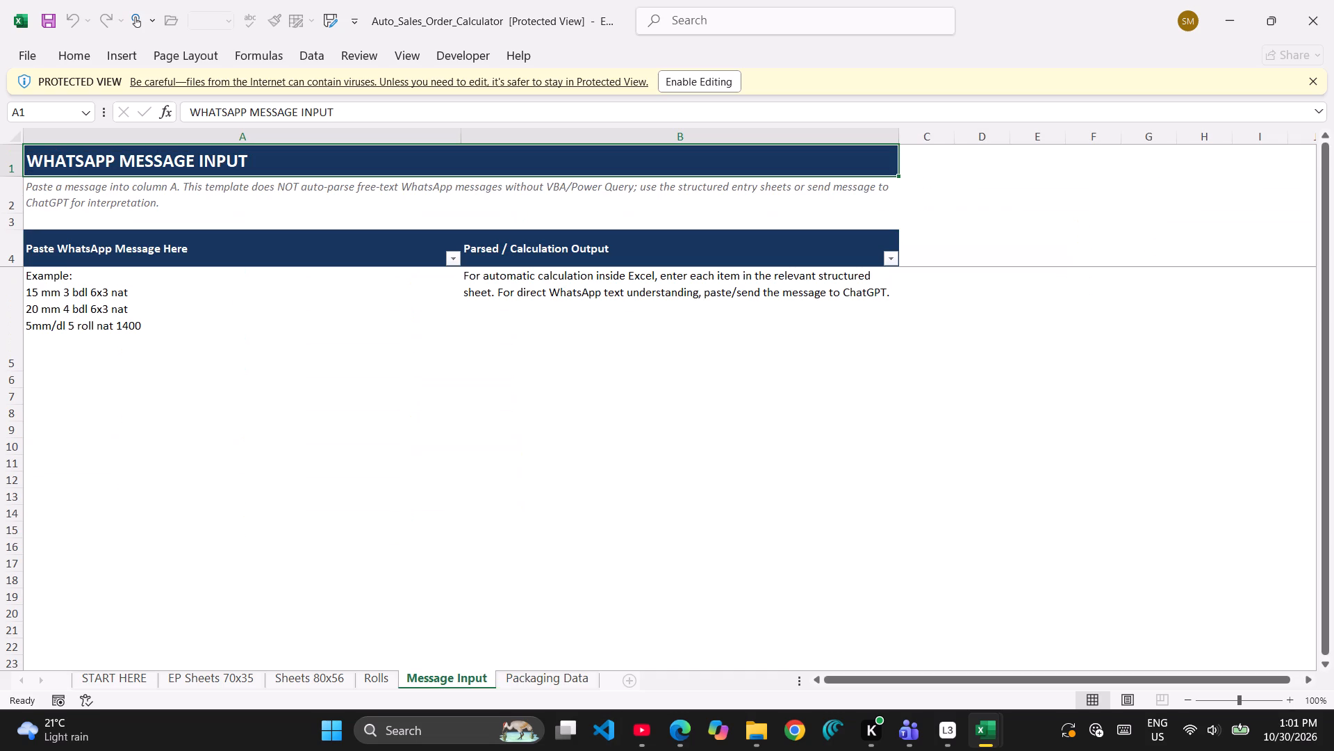
pyautogui.click(514, 673)
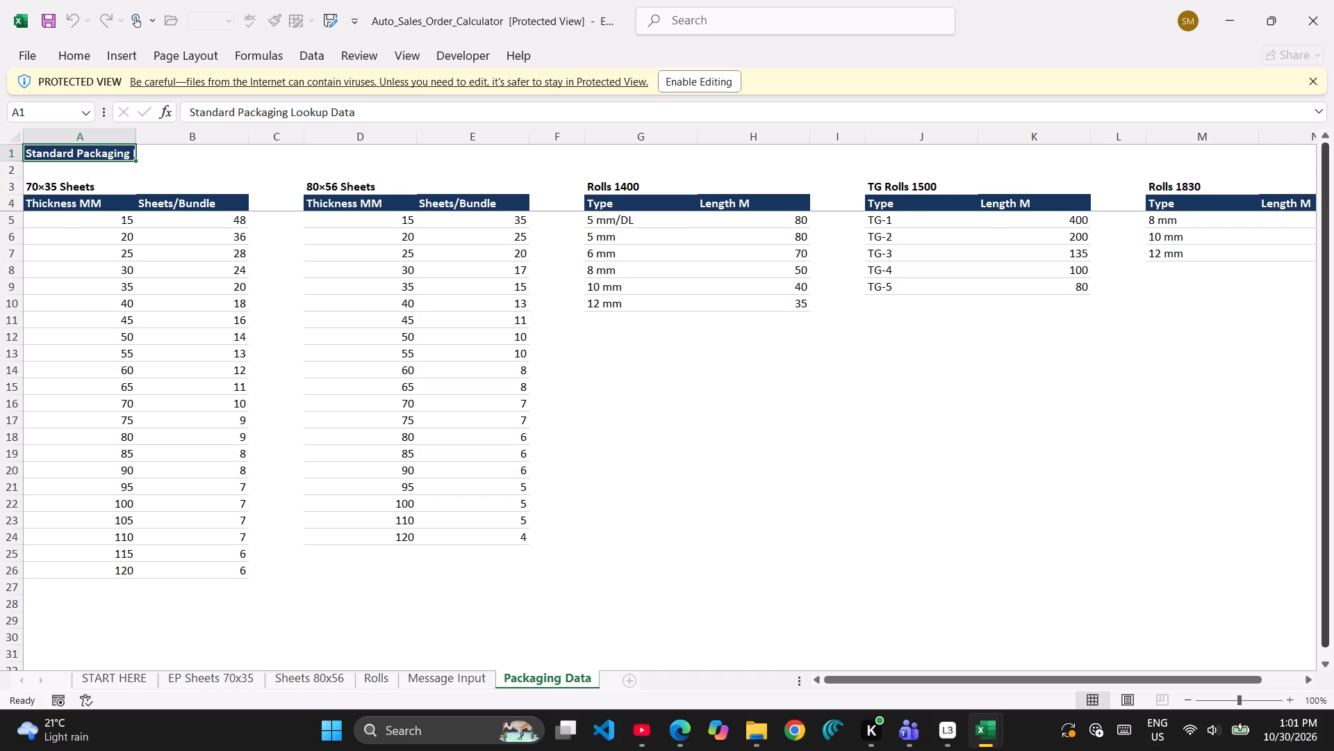
pyautogui.scroll(-3, 1092, 245)
pyautogui.scroll(5, 1091, 245)
pyautogui.scroll(-3, 101, 428)
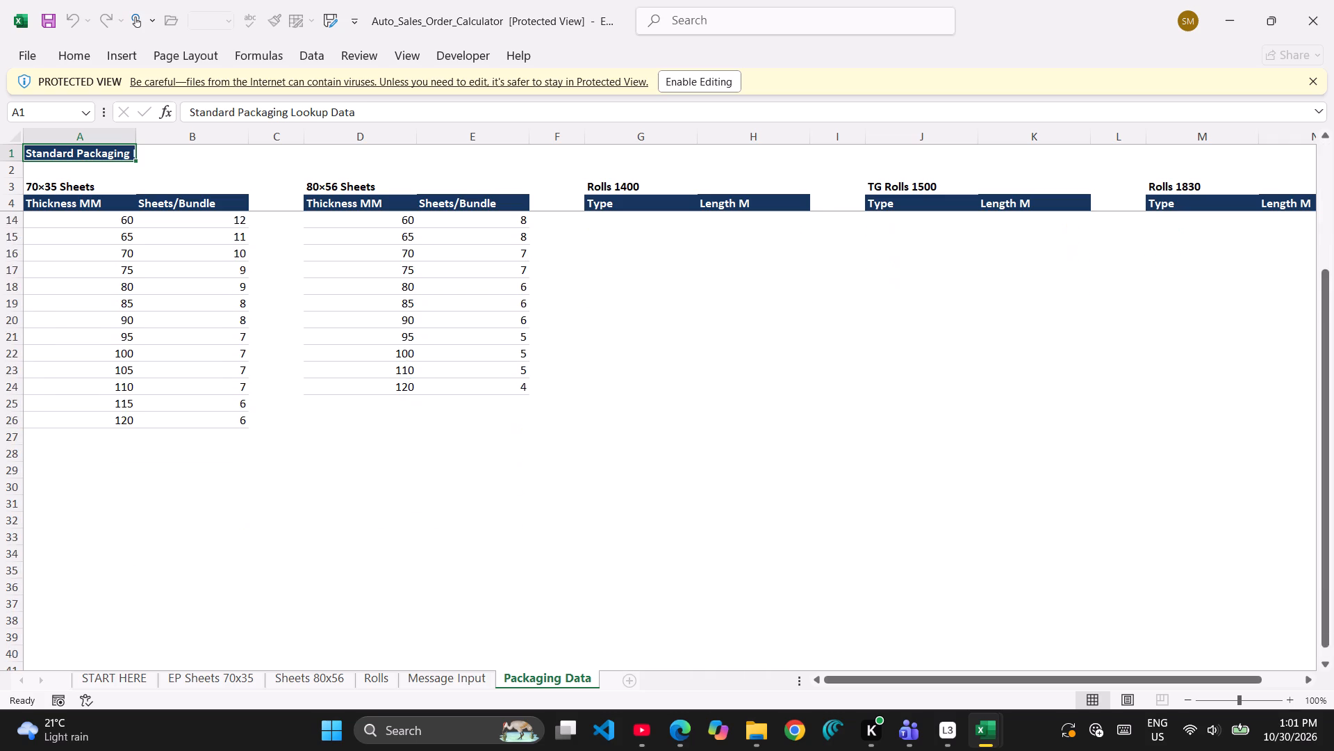
pyautogui.scroll(4, 220, 503)
pyautogui.click(313, 678)
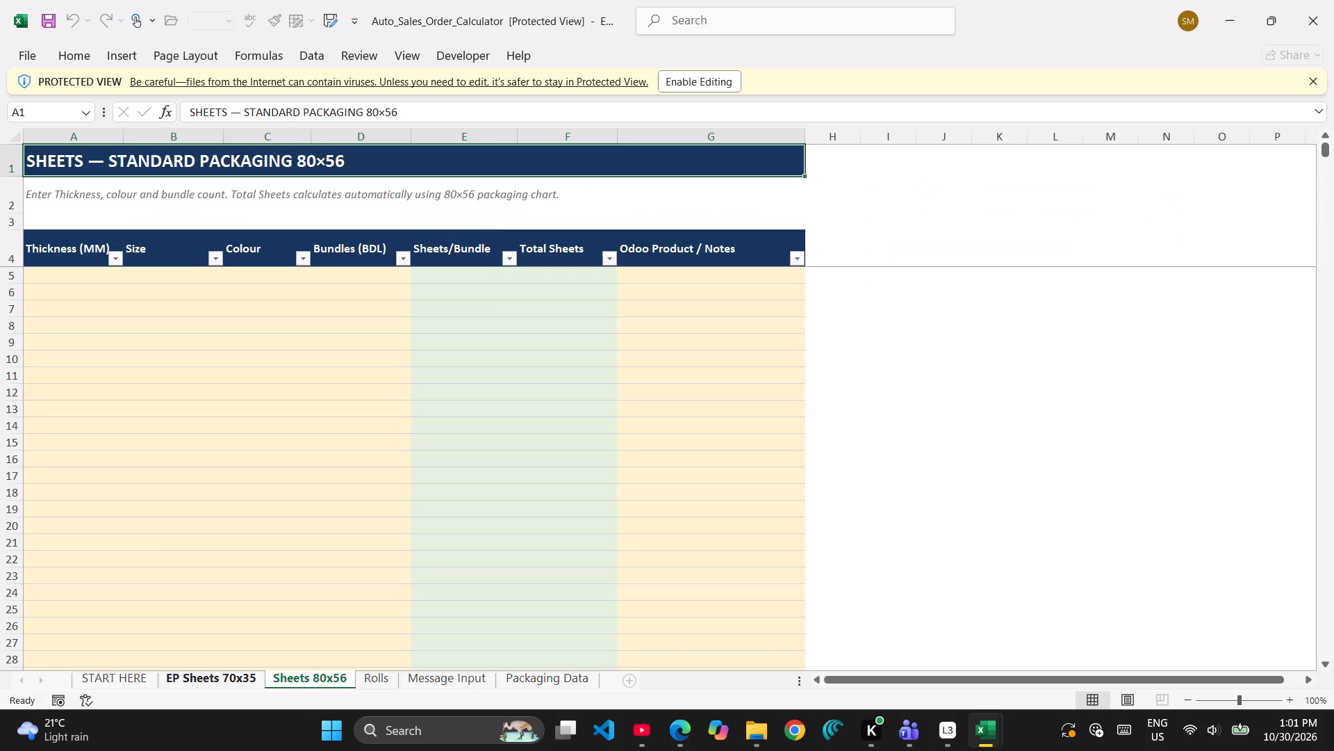
pyautogui.click(209, 677)
pyautogui.click(133, 674)
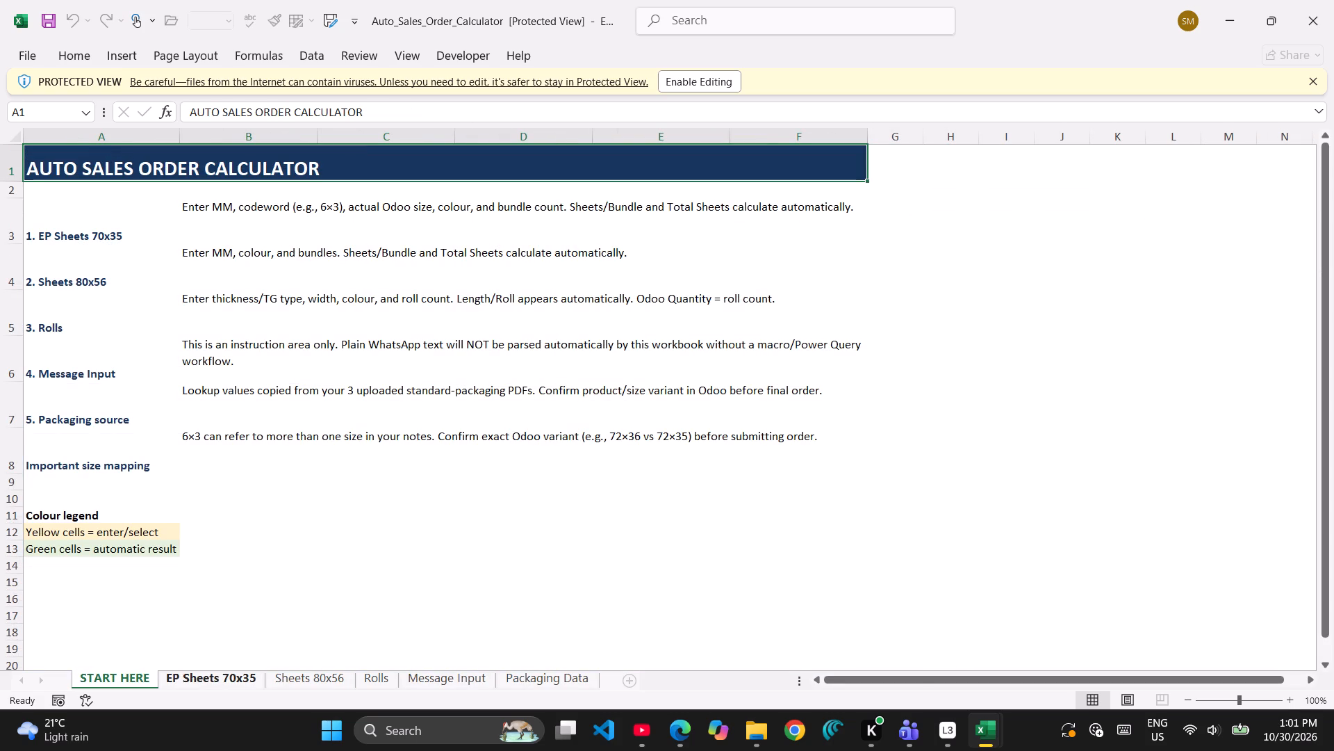
pyautogui.click(181, 677)
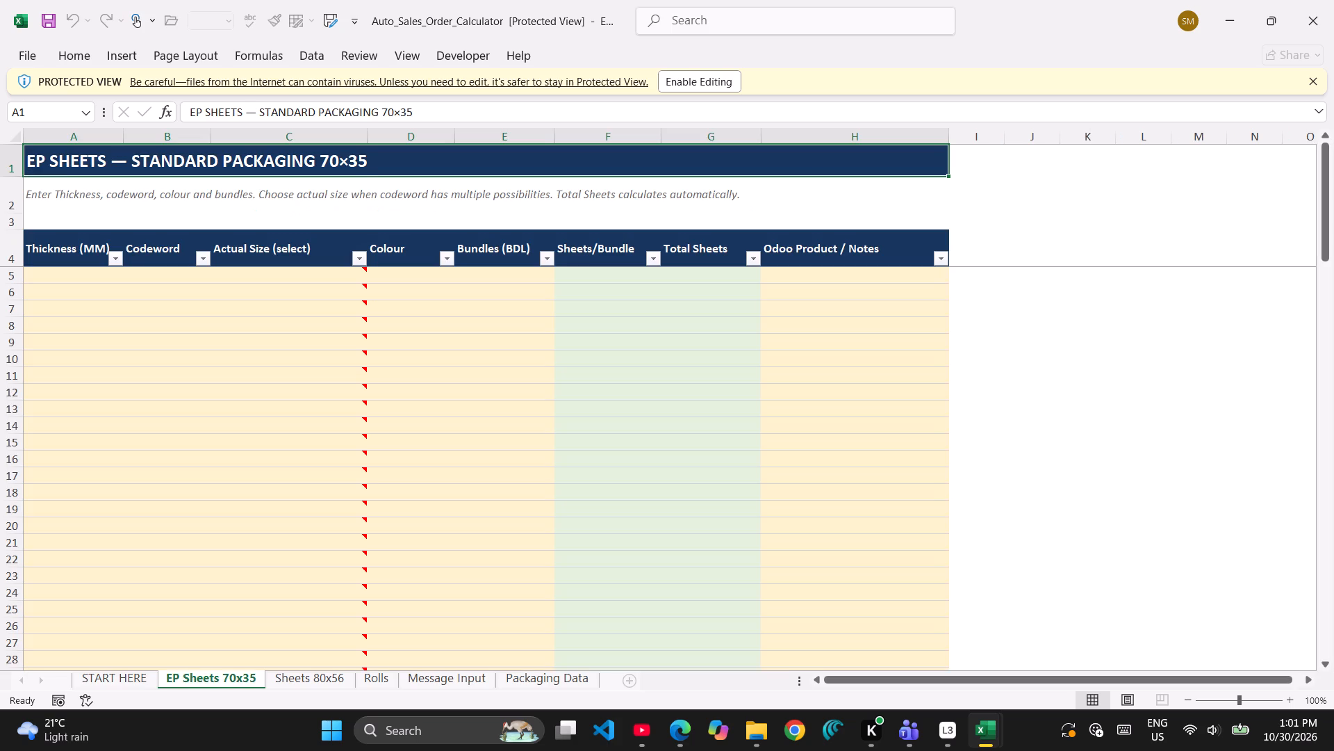
# Try the thickness choices in the first EP Sheets 70x35 entry row and enable editing for the protected calculator workbook.
pyautogui.click(90, 282)
pyautogui.click(130, 270)
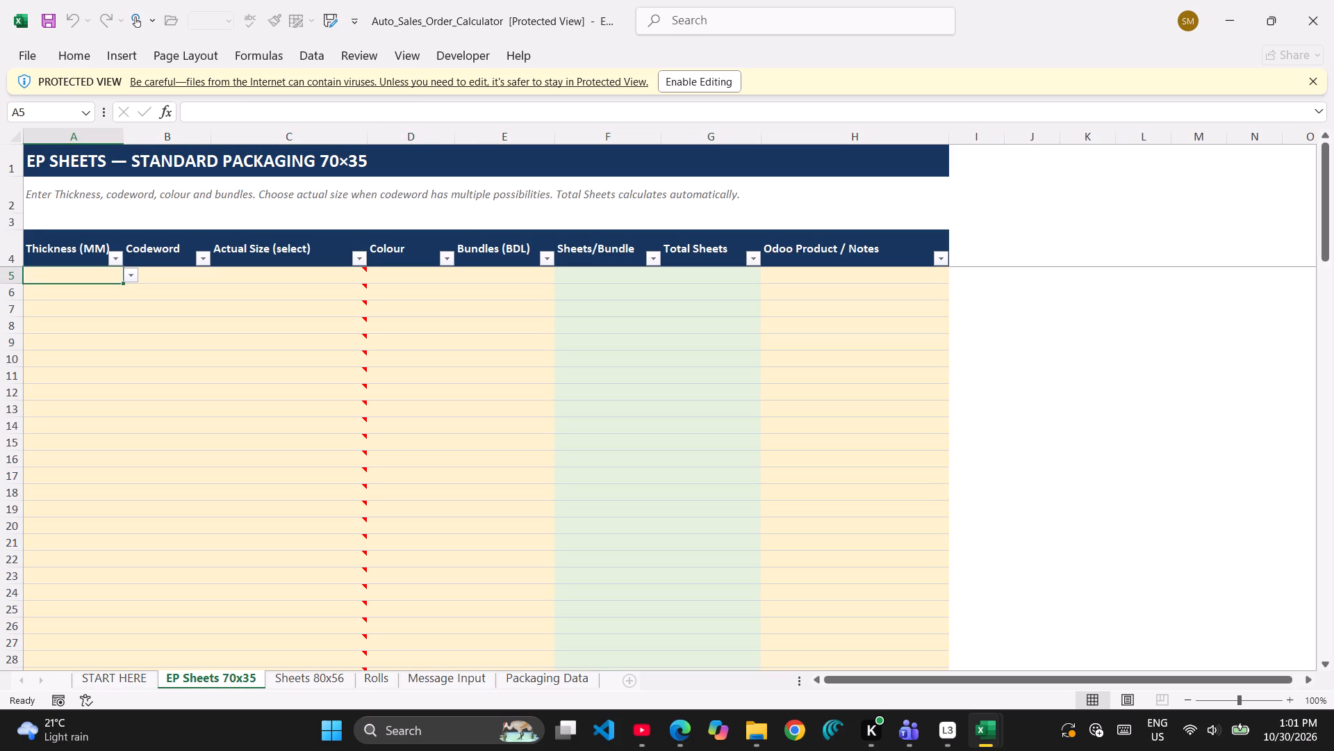
pyautogui.click(125, 277)
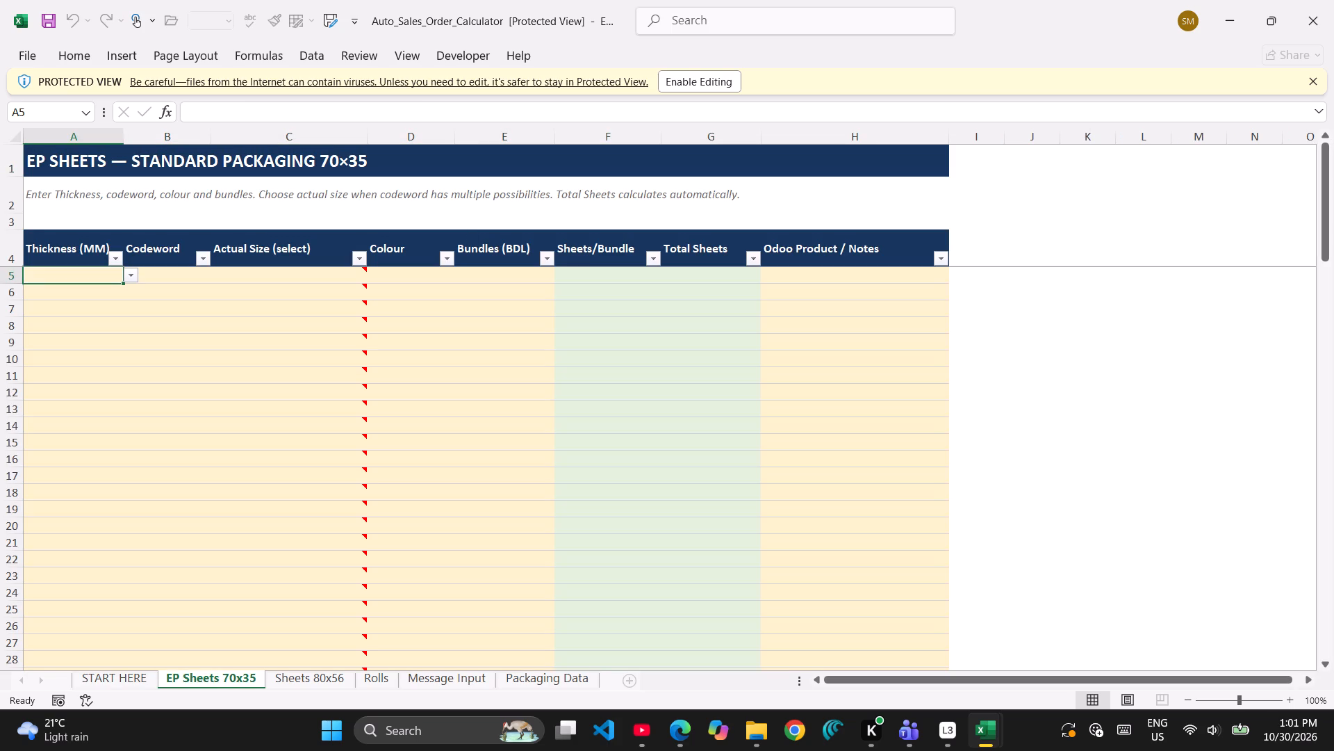
pyautogui.click(135, 277)
pyautogui.click(128, 279)
pyautogui.doubleClick(129, 279)
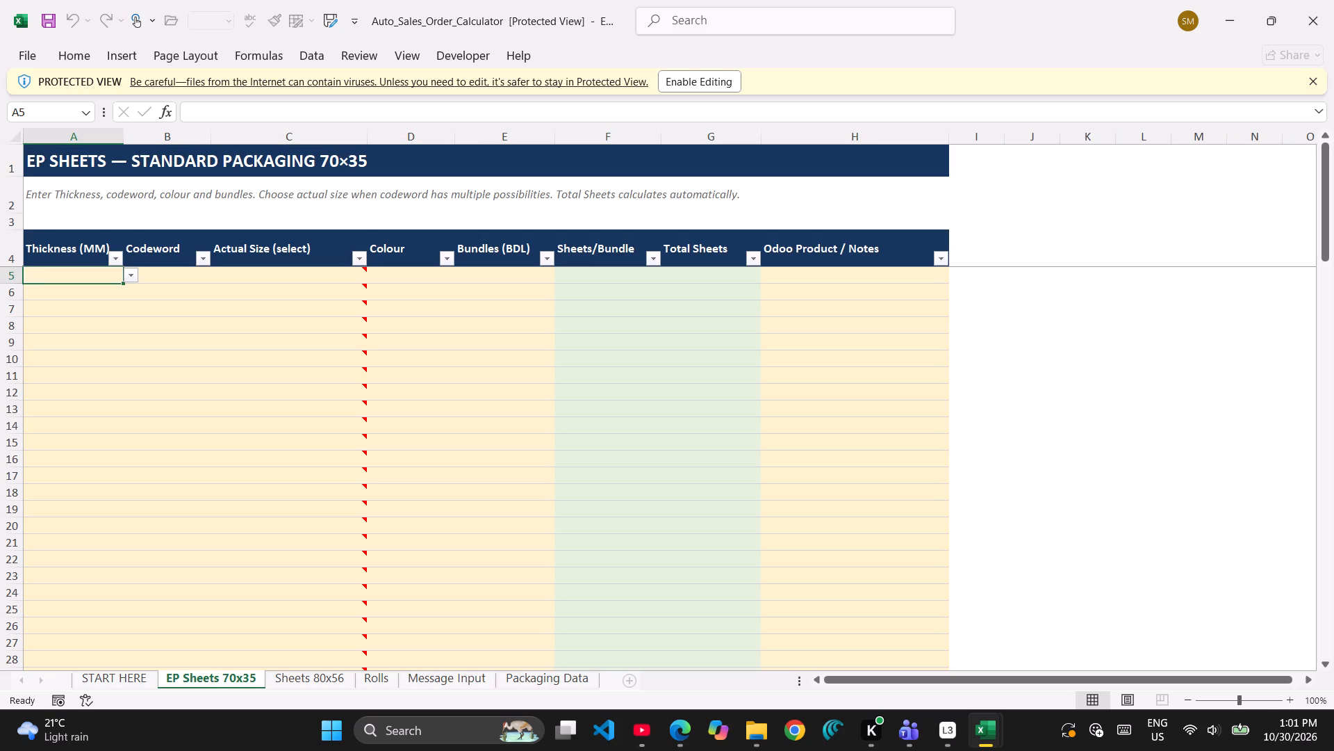
pyautogui.doubleClick(120, 278)
pyautogui.click(129, 274)
pyautogui.click(695, 76)
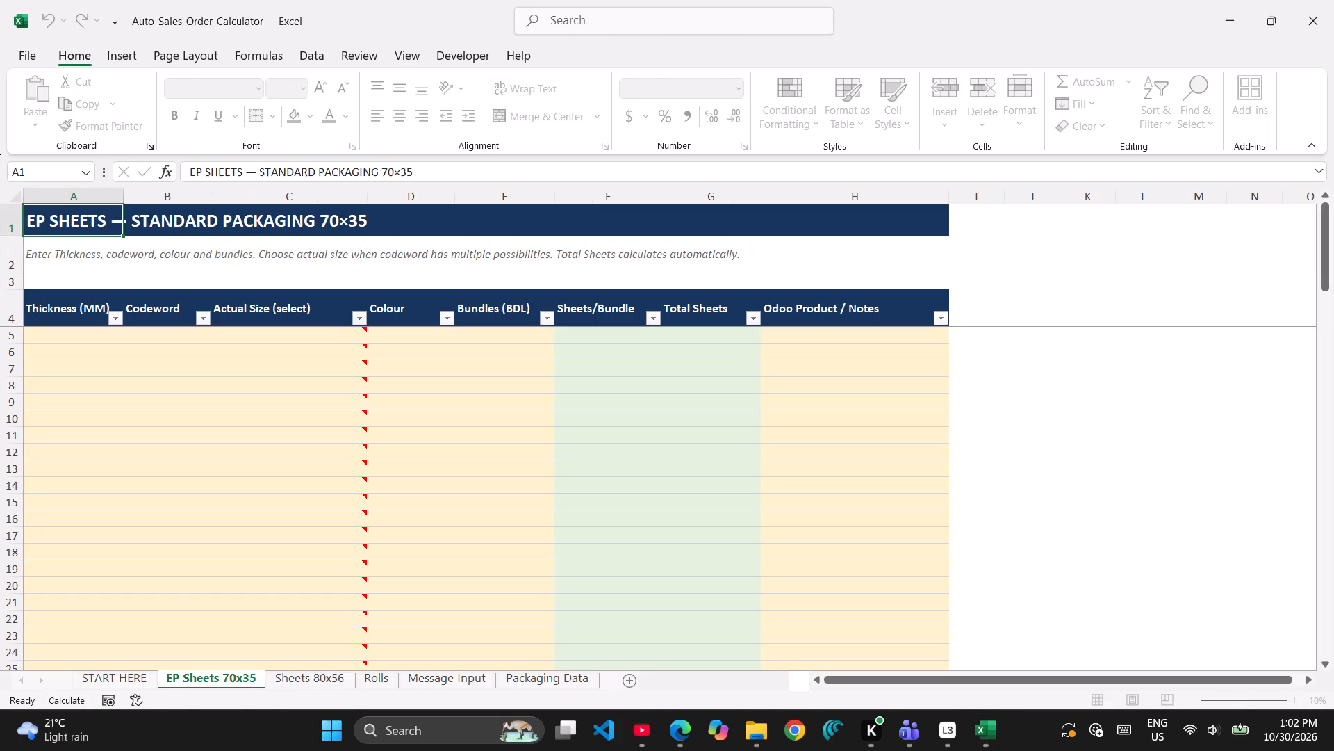
# Examine the first EP Sheets 70x35 entry row's thickness, size and colour choices and its Sheets/Bundle and Total Sheets formulas, and return to START HERE.
pyautogui.click(110, 334)
pyautogui.click(130, 334)
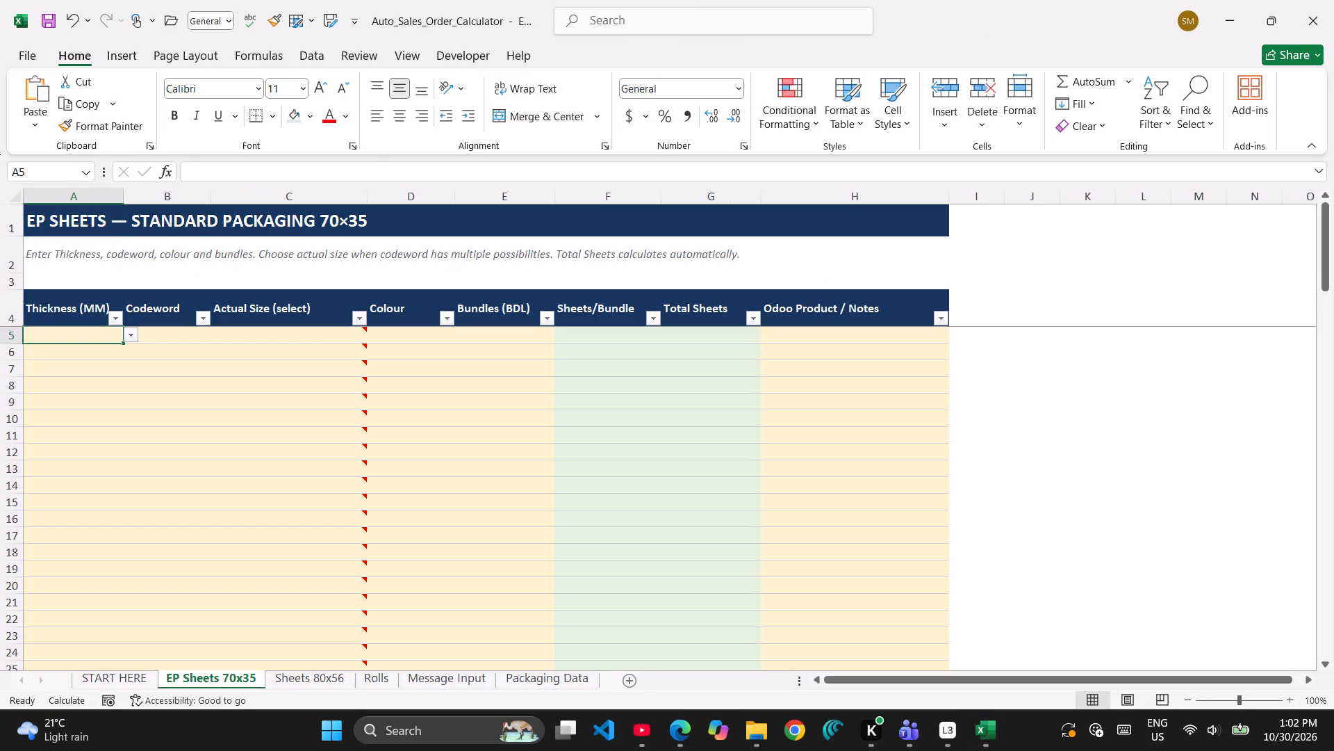
pyautogui.click(174, 337)
pyautogui.click(219, 334)
pyautogui.click(261, 331)
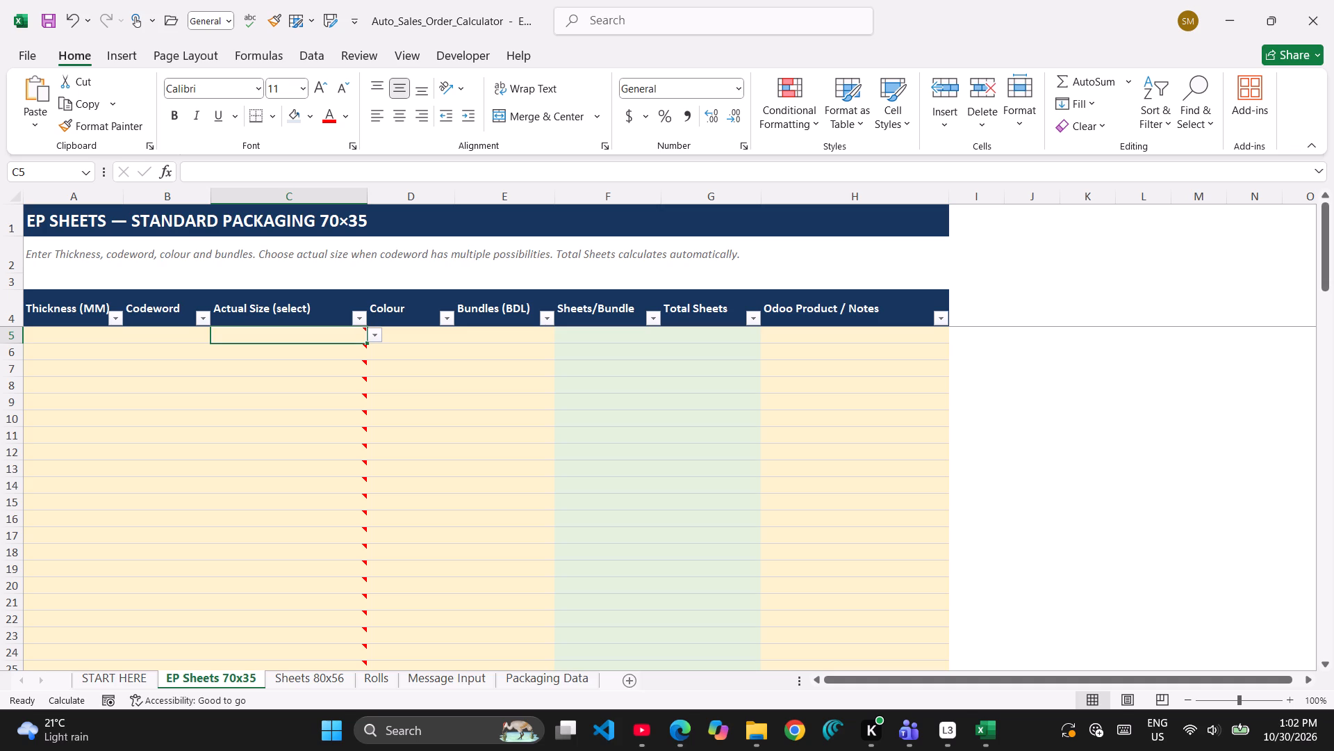
pyautogui.click(374, 337)
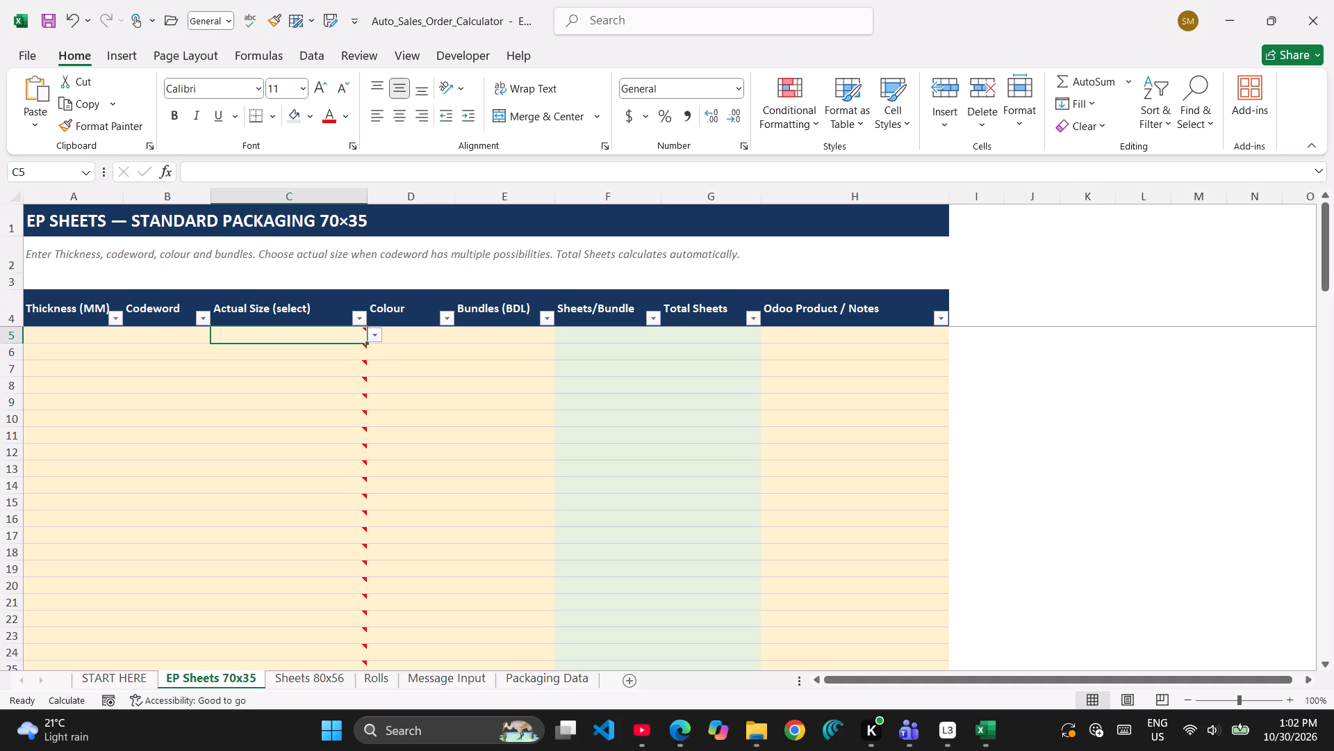
pyautogui.click(372, 337)
pyautogui.click(422, 336)
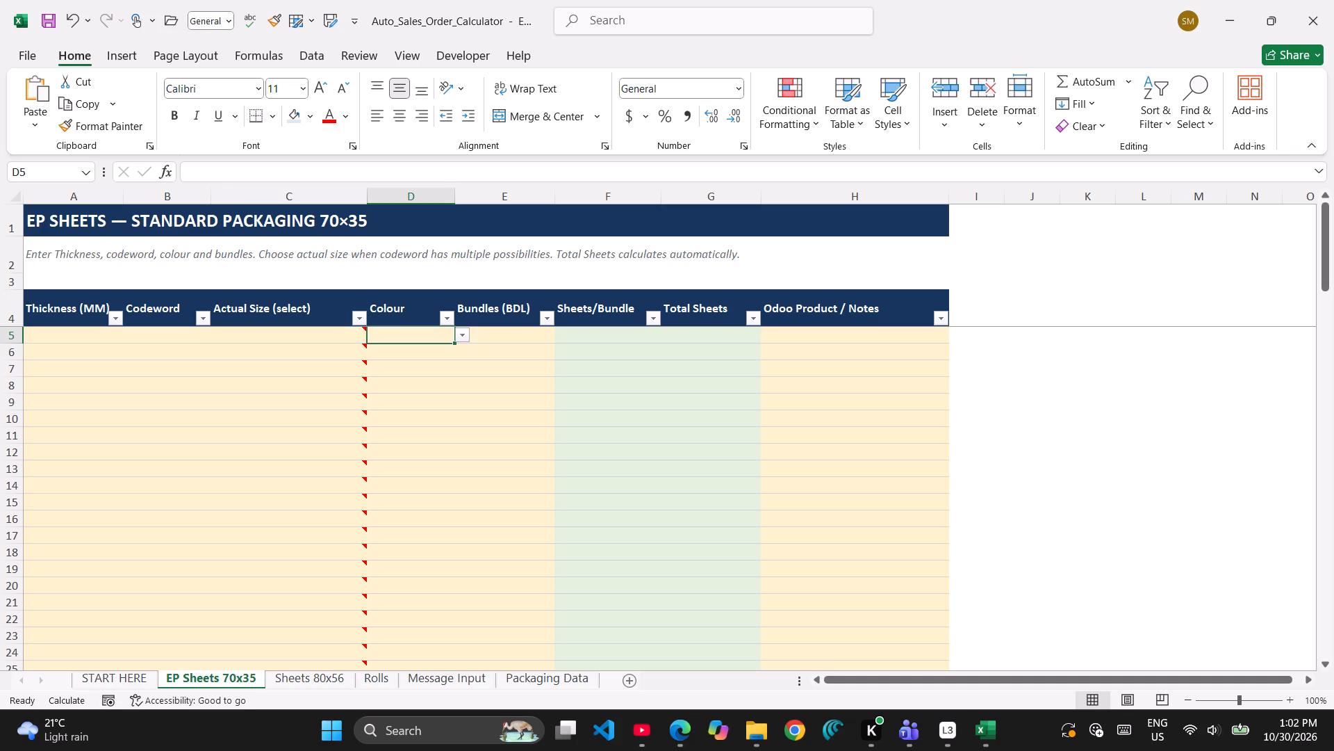
pyautogui.click(462, 334)
pyautogui.click(502, 340)
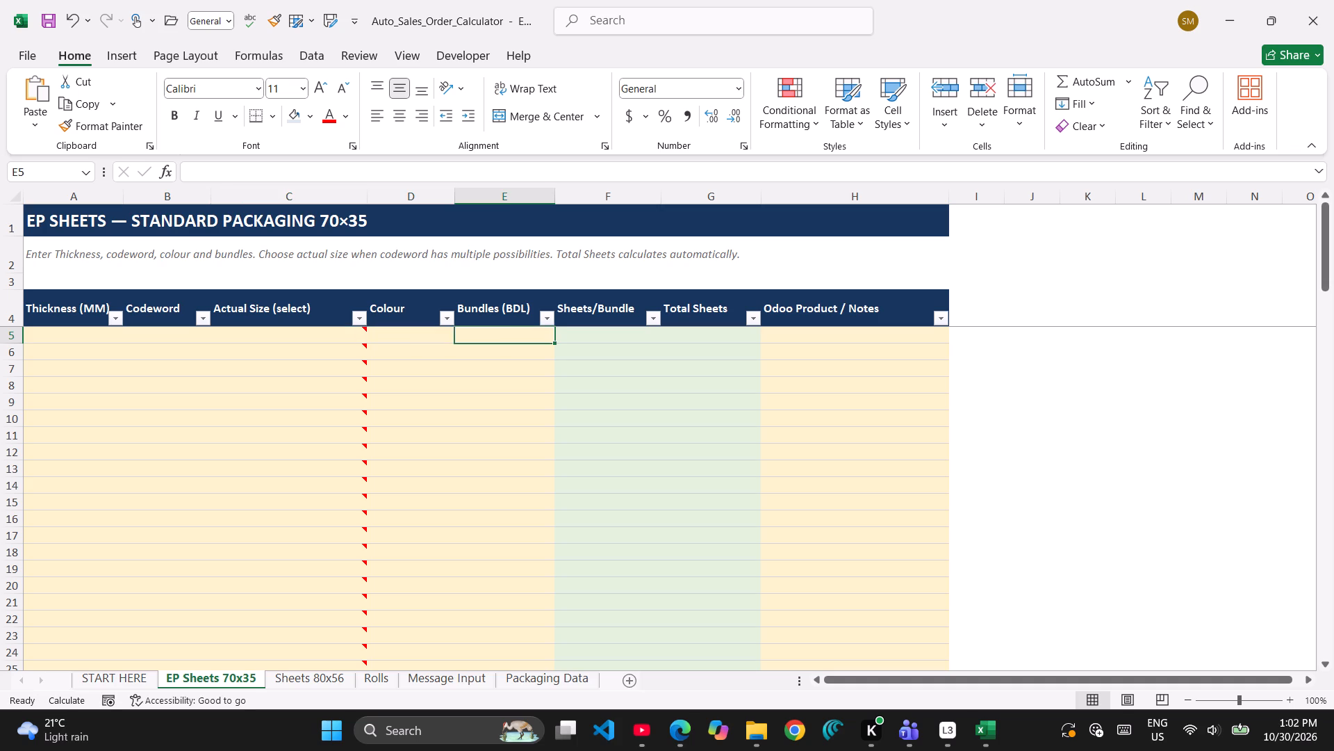
pyautogui.click(570, 337)
pyautogui.click(686, 339)
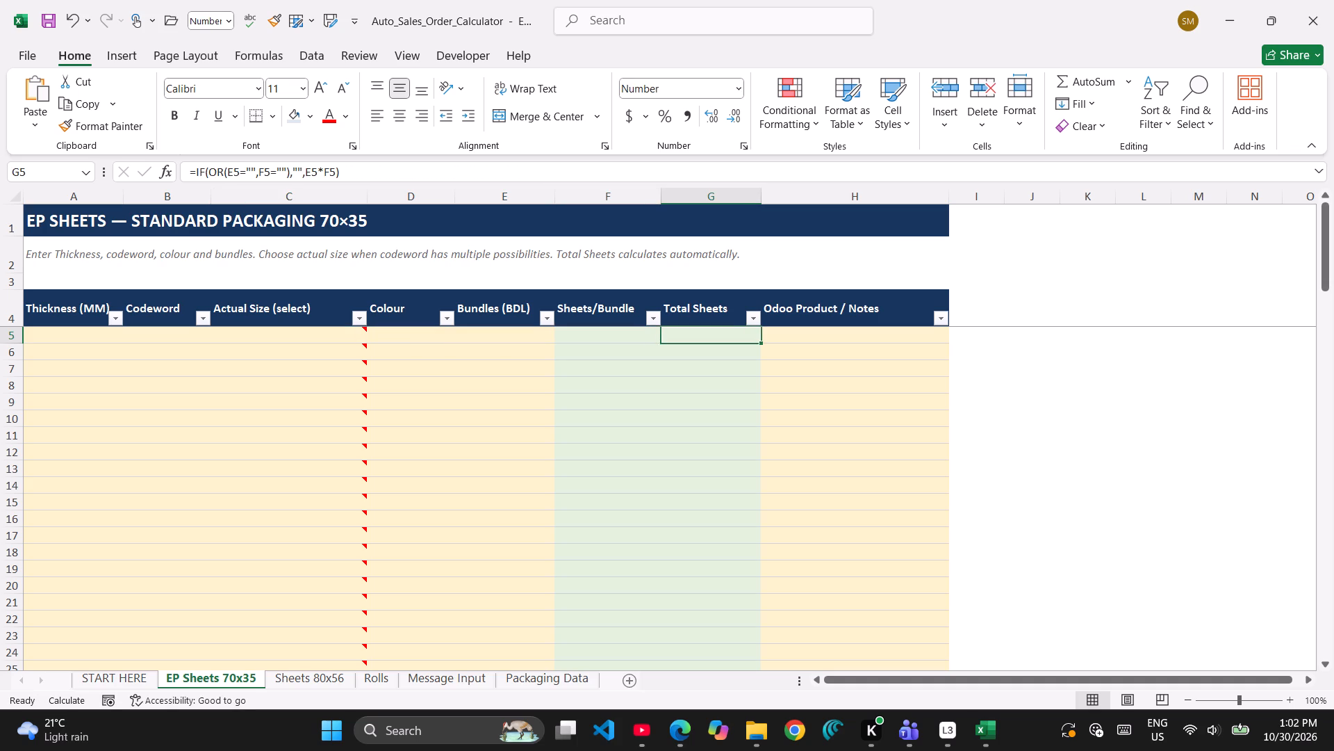
pyautogui.click(618, 330)
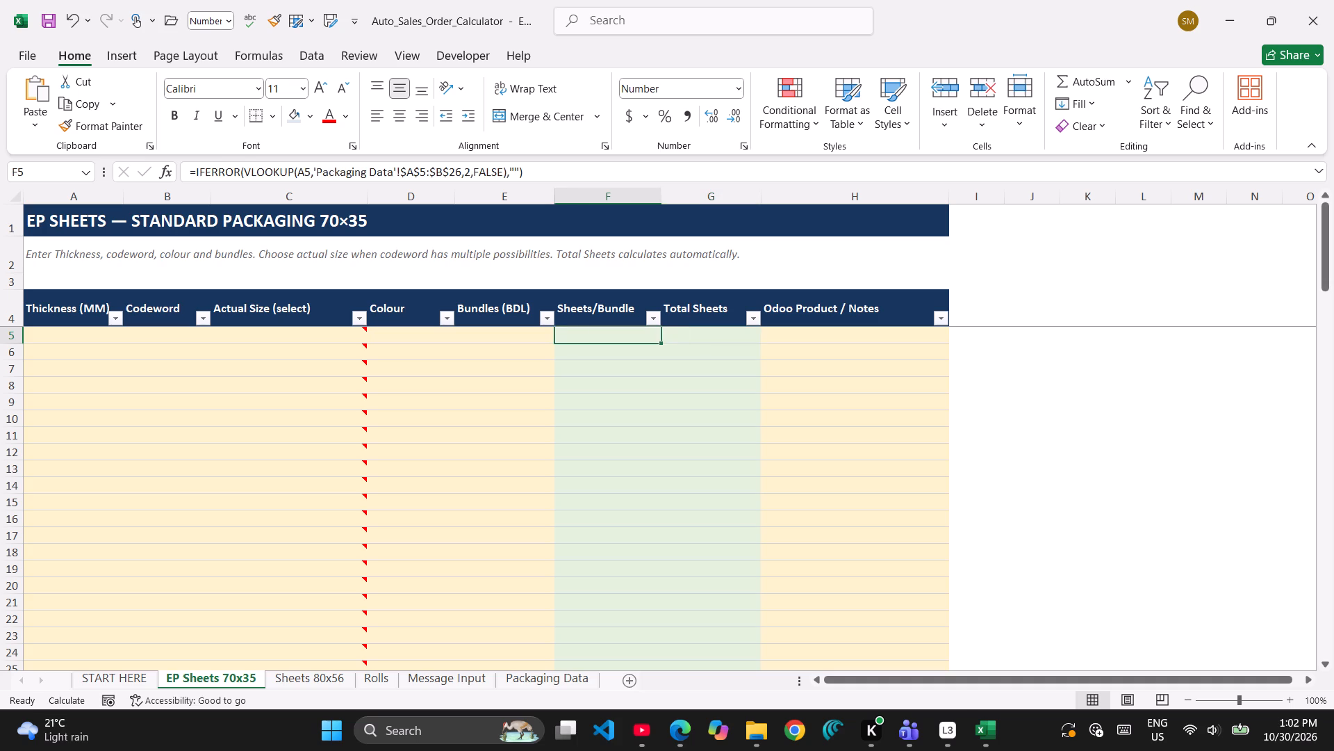
pyautogui.click(784, 332)
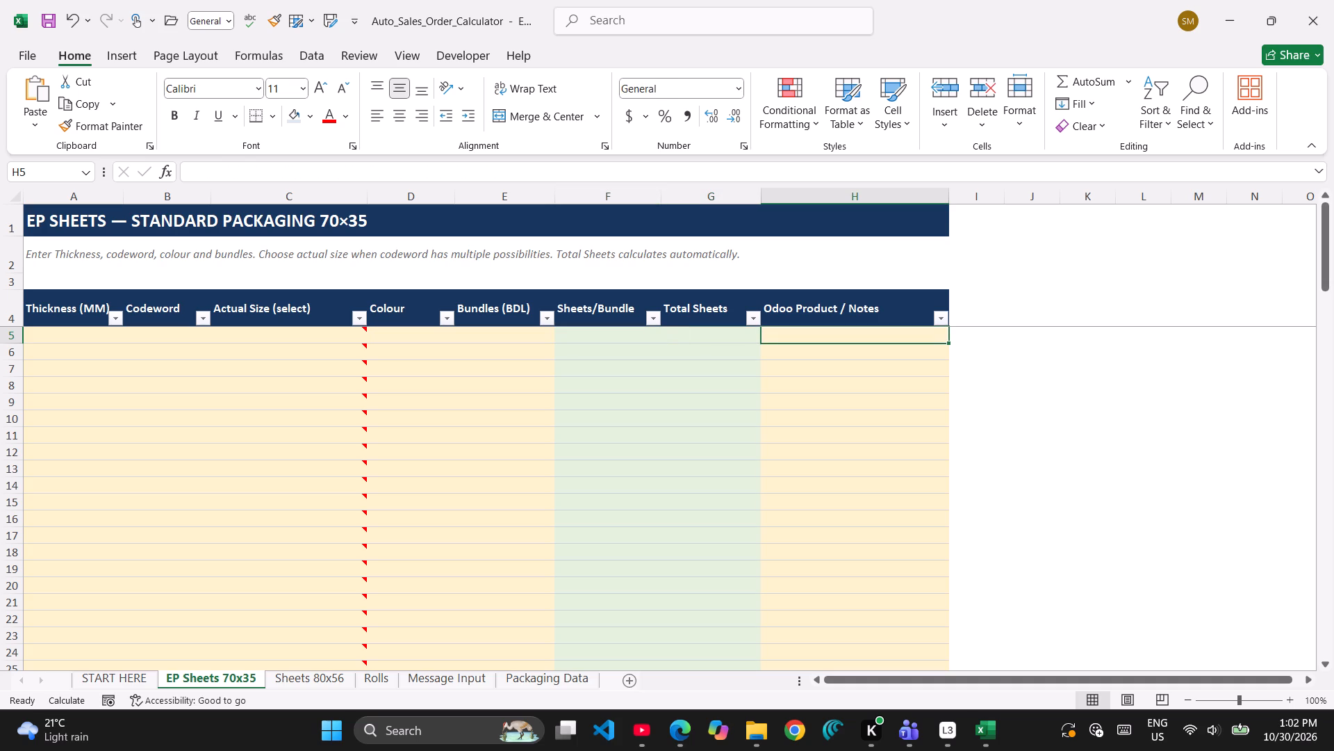
pyautogui.click(704, 335)
pyautogui.doubleClick(704, 335)
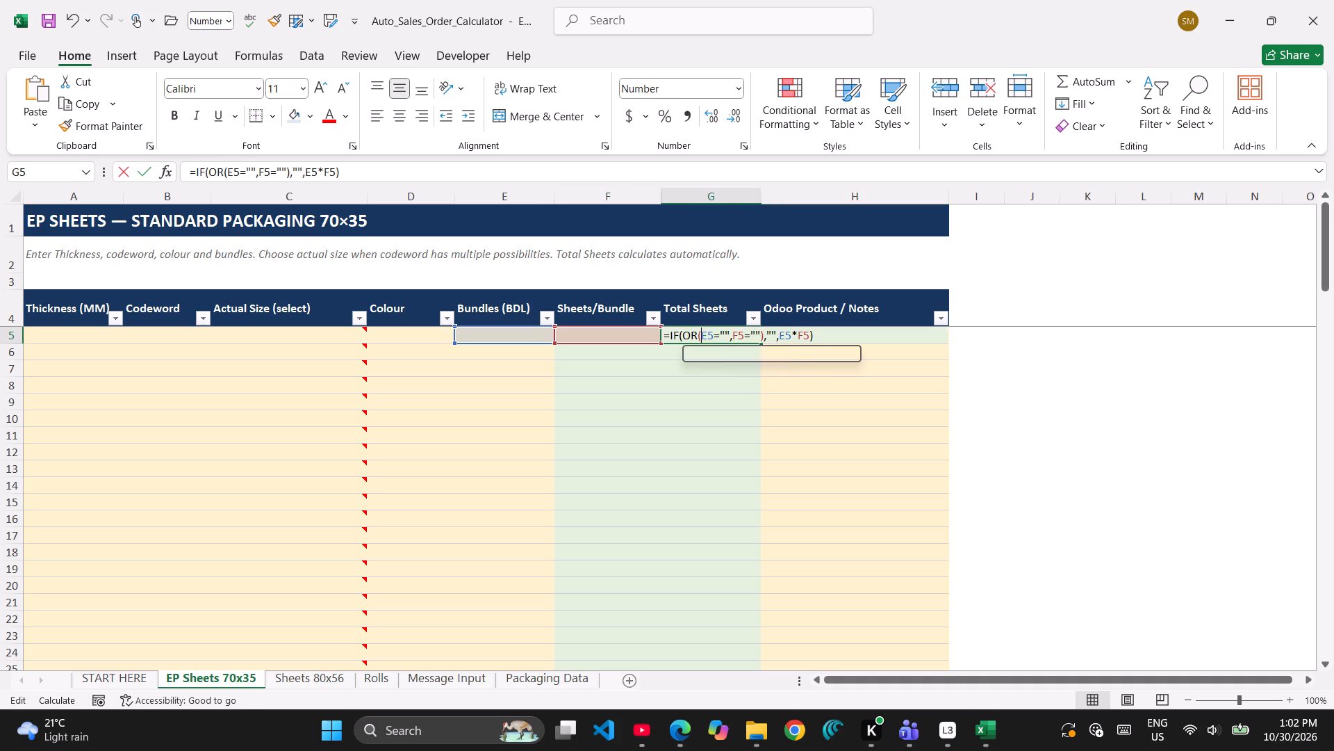
pyautogui.press('Return')
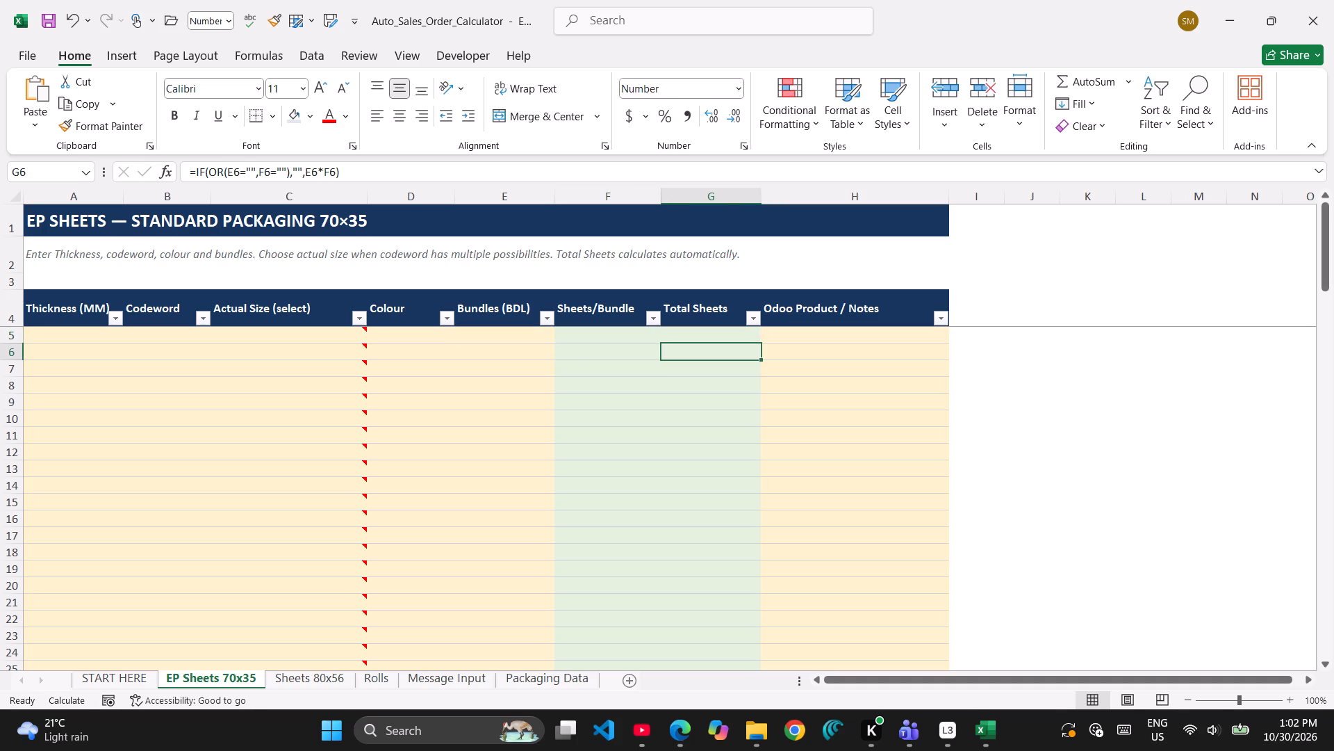
pyautogui.click(822, 333)
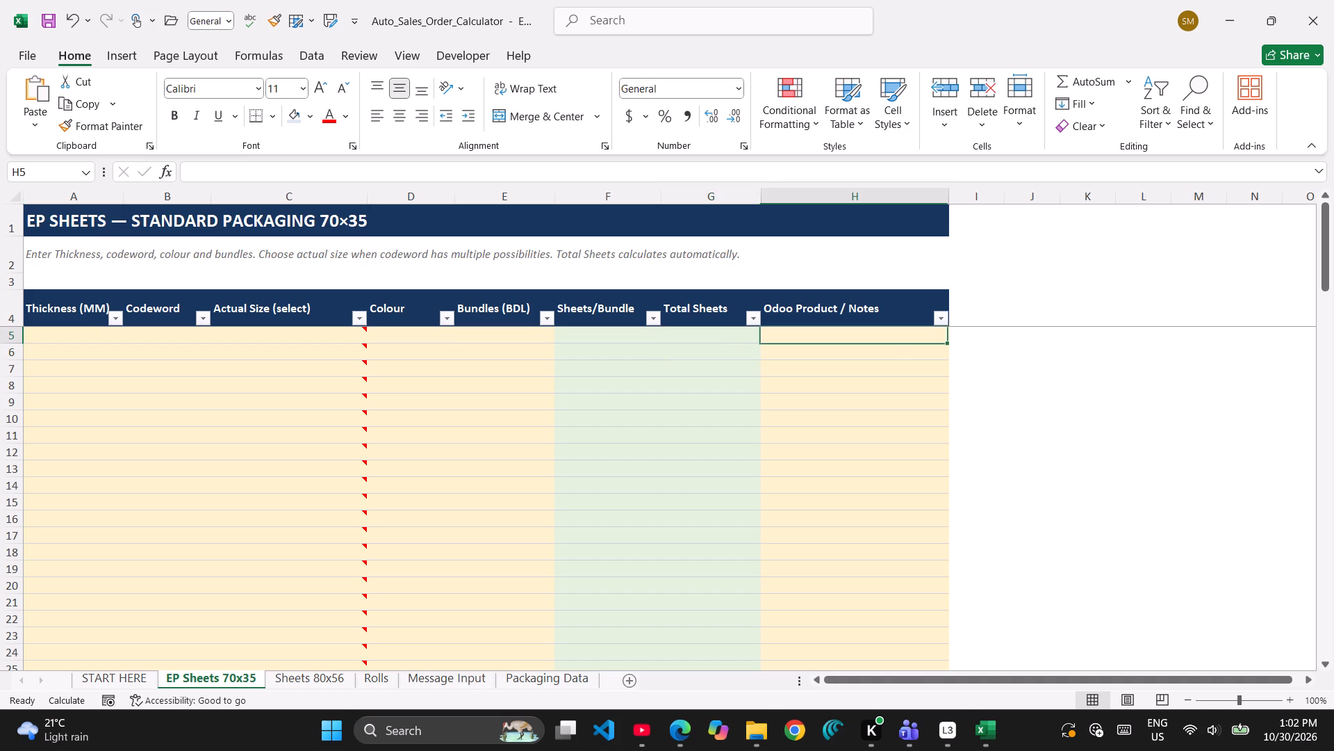
pyautogui.scroll(-3, 587, 464)
pyautogui.click(138, 675)
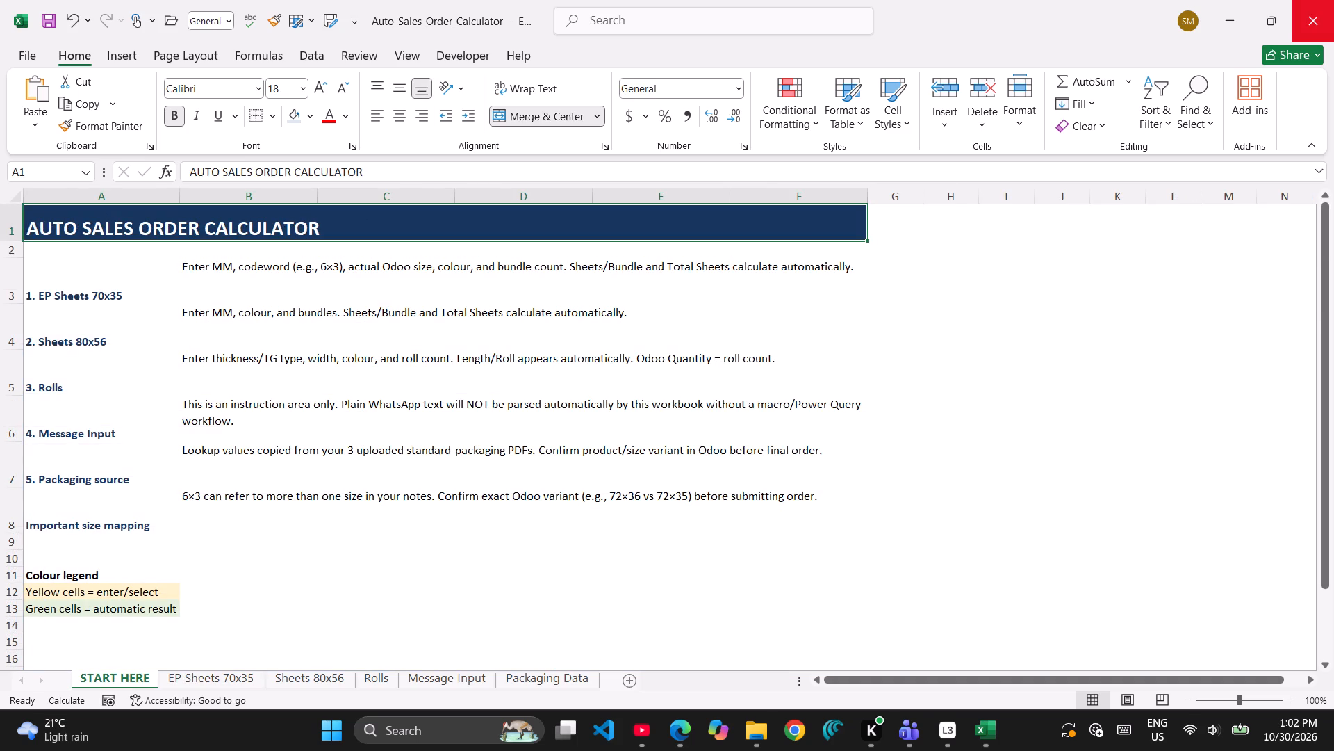
# Close the Auto_Sales_Order_Calculator workbook without saving its changes.
pyautogui.click(1333, 0)
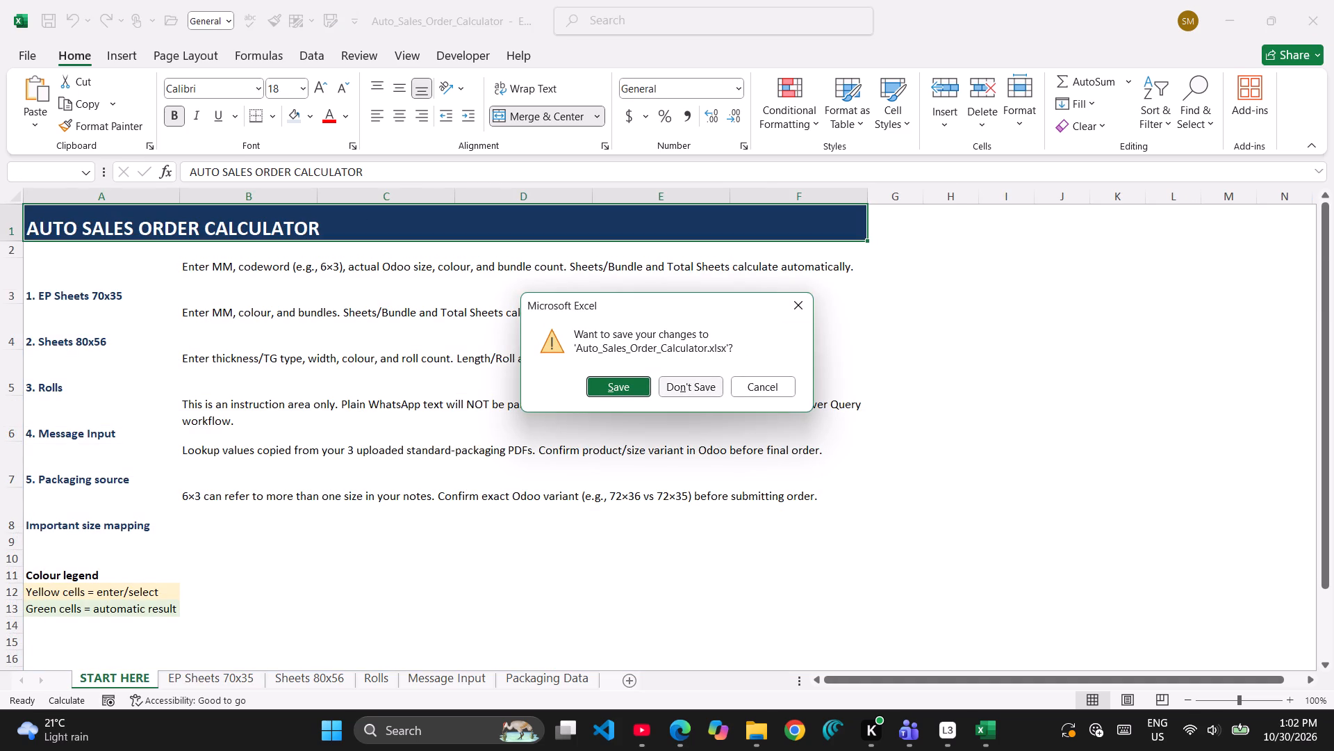
pyautogui.click(699, 380)
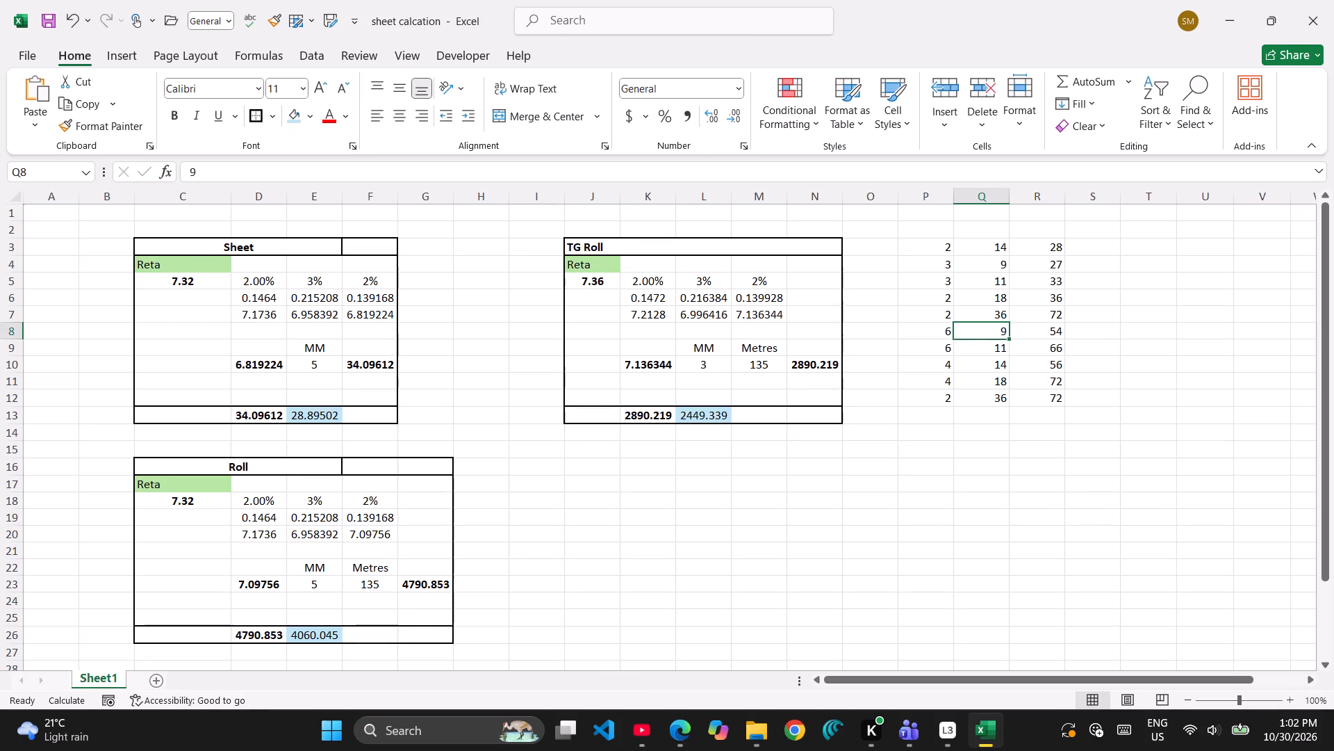
# Clear the bundle and sheets-per-bundle entries in P2:Q12 of the sheet calcation workbook, keeping the column R formulas.
pyautogui.moveTo(939, 232); pyautogui.dragTo(984, 399)
pyautogui.press('Delete')
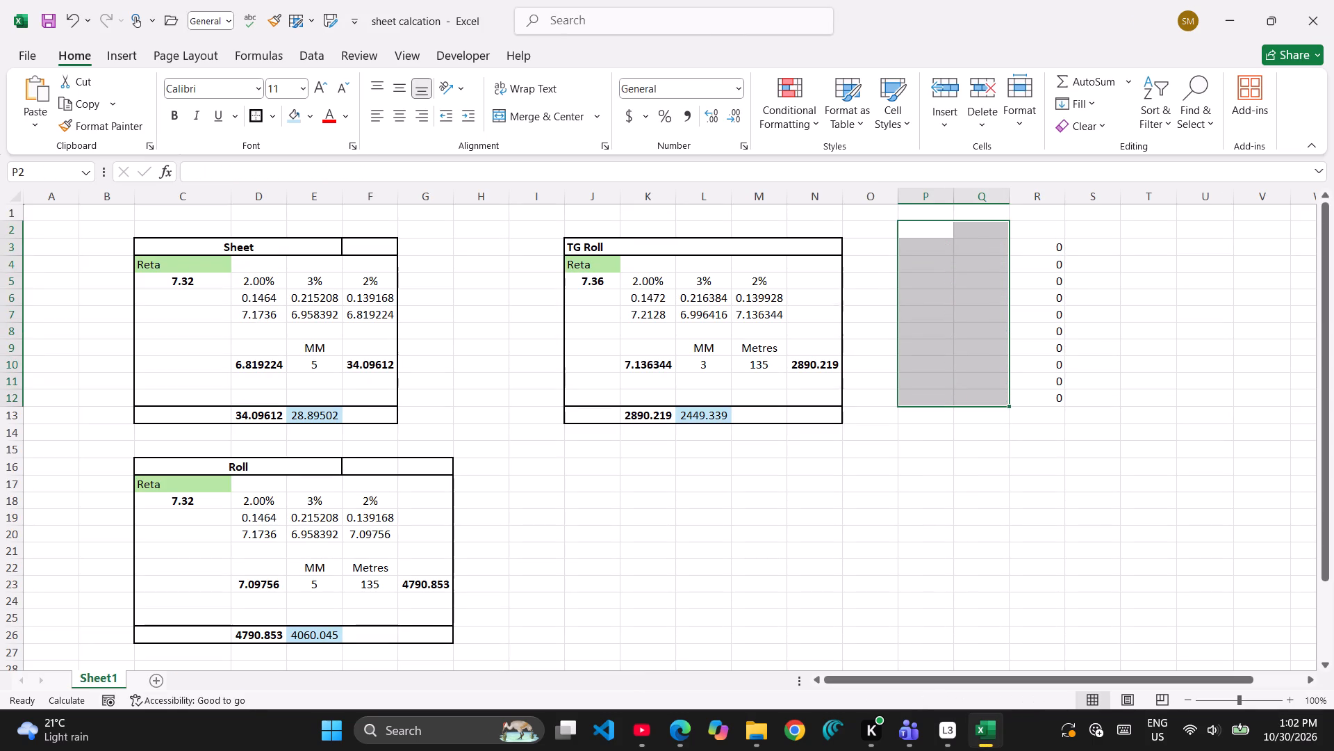
pyautogui.click(966, 428)
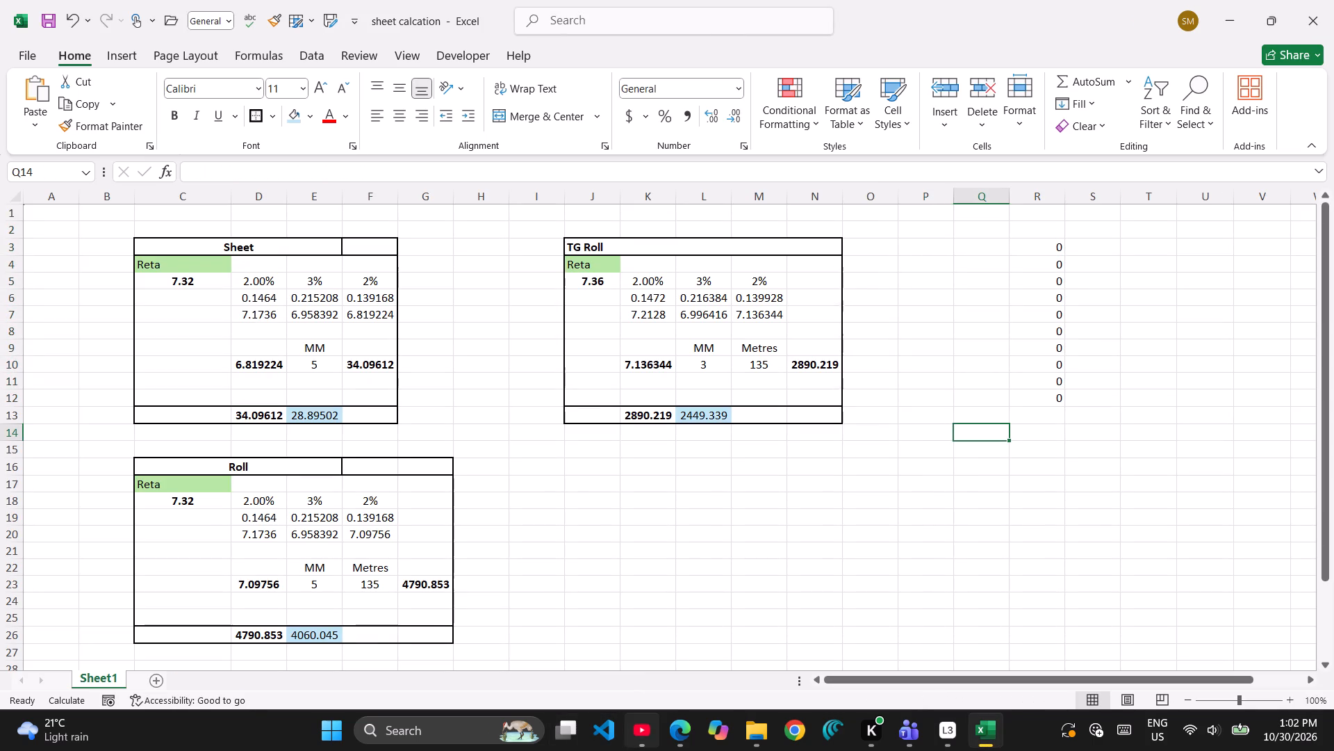
# Switch to Microsoft Edge and look through the open ChatGPT and YouTube pages.
pyautogui.click(631, 670)
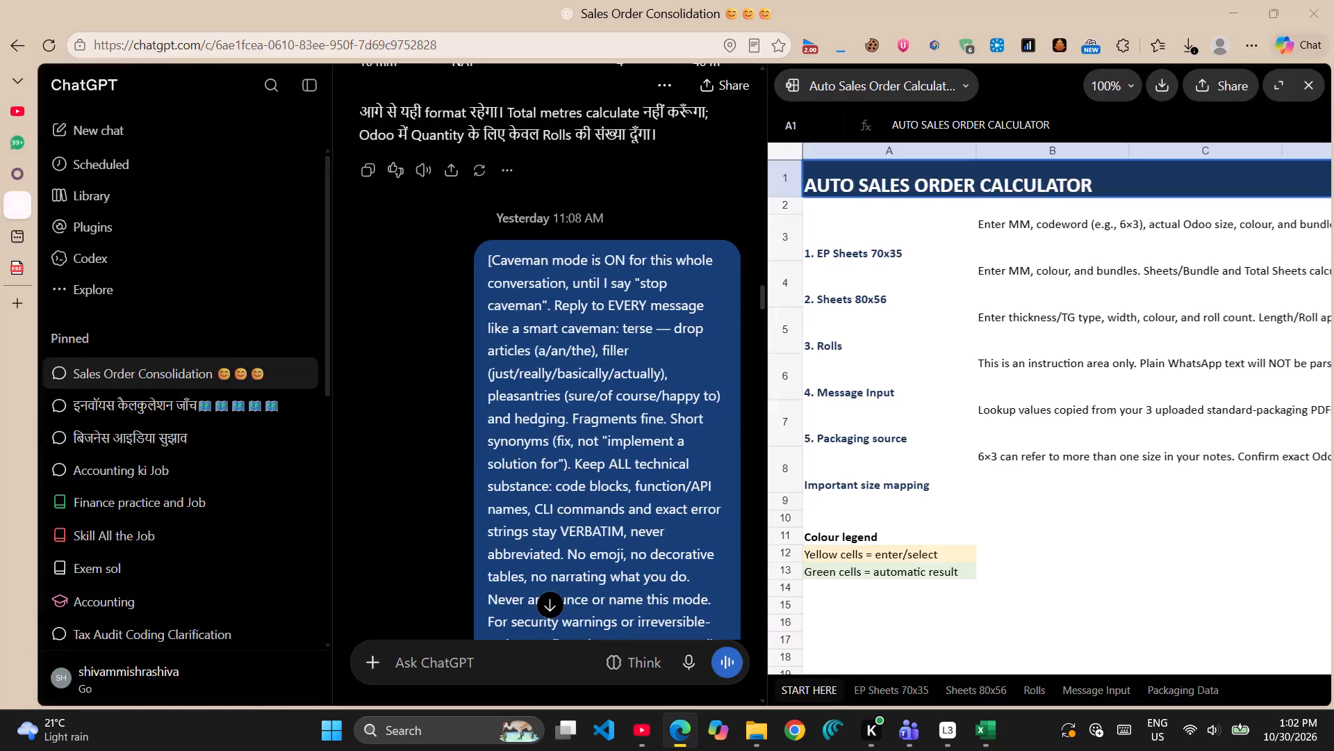
pyautogui.scroll(-2, 604, 378)
pyautogui.scroll(5, 604, 378)
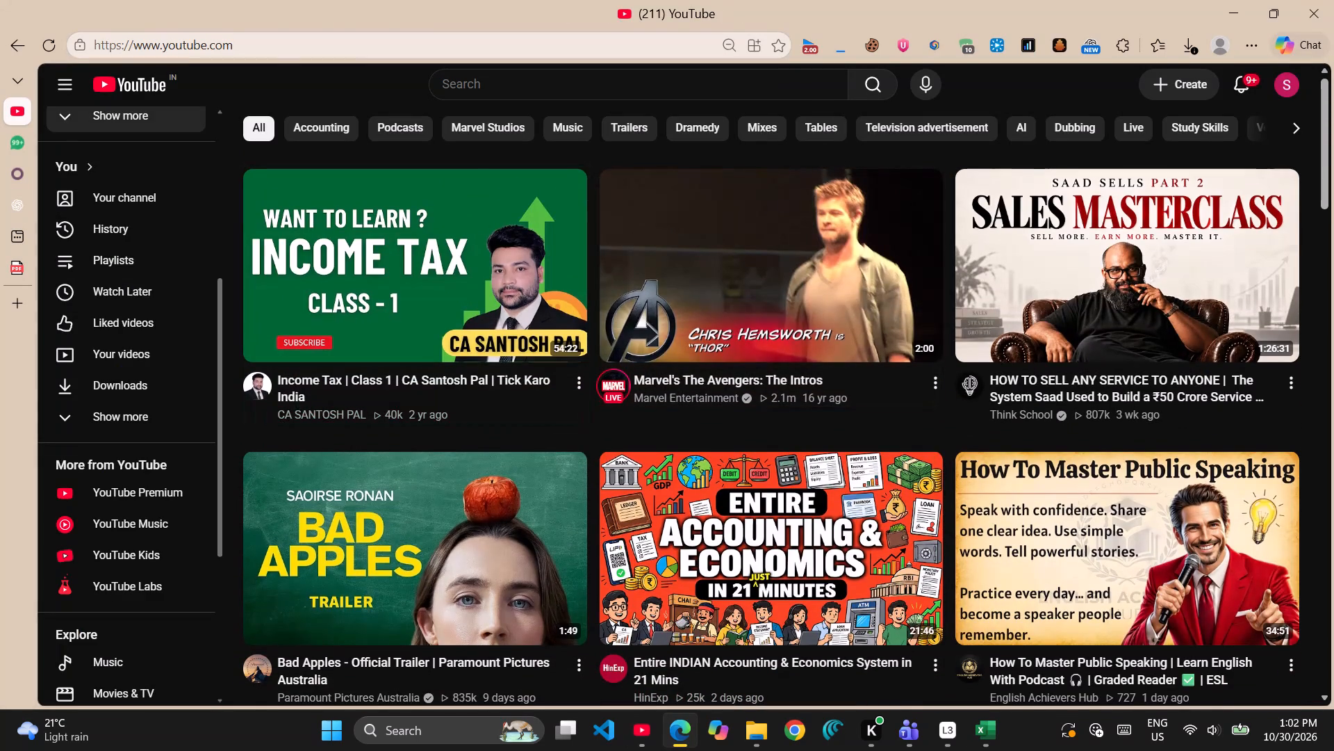
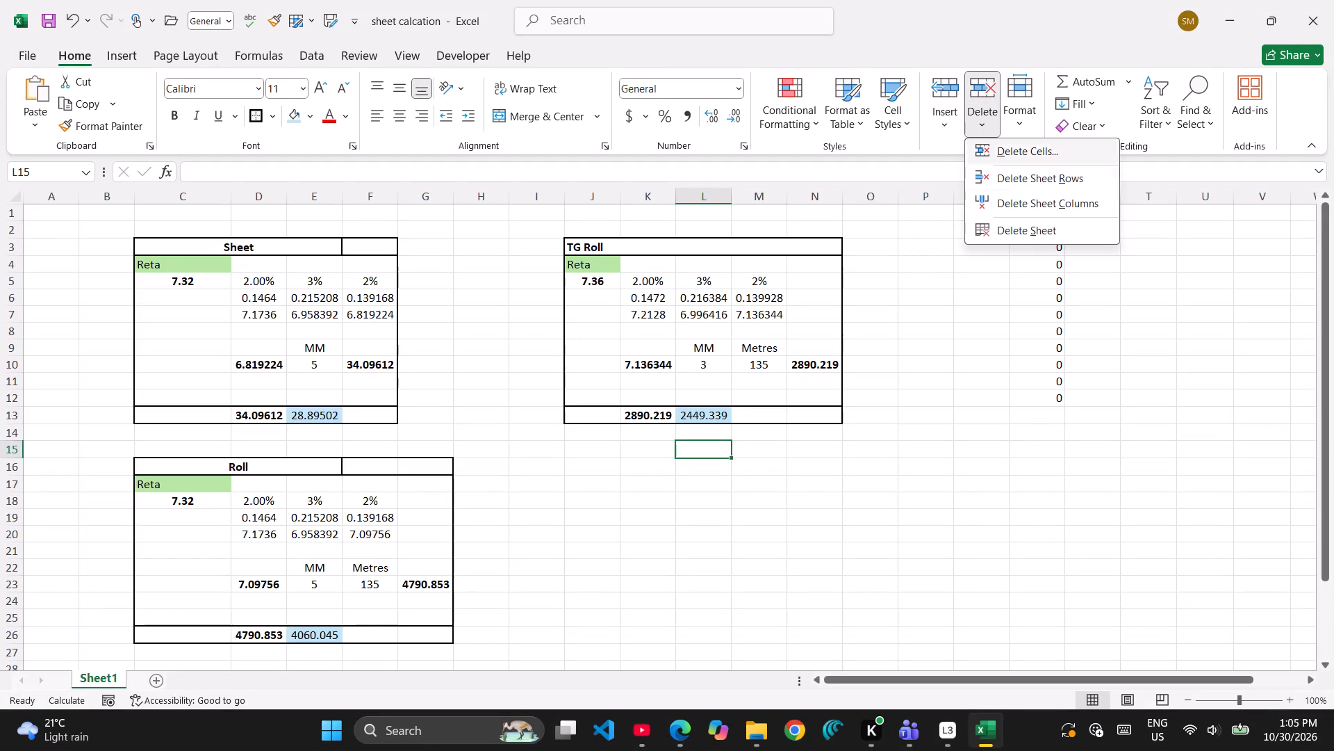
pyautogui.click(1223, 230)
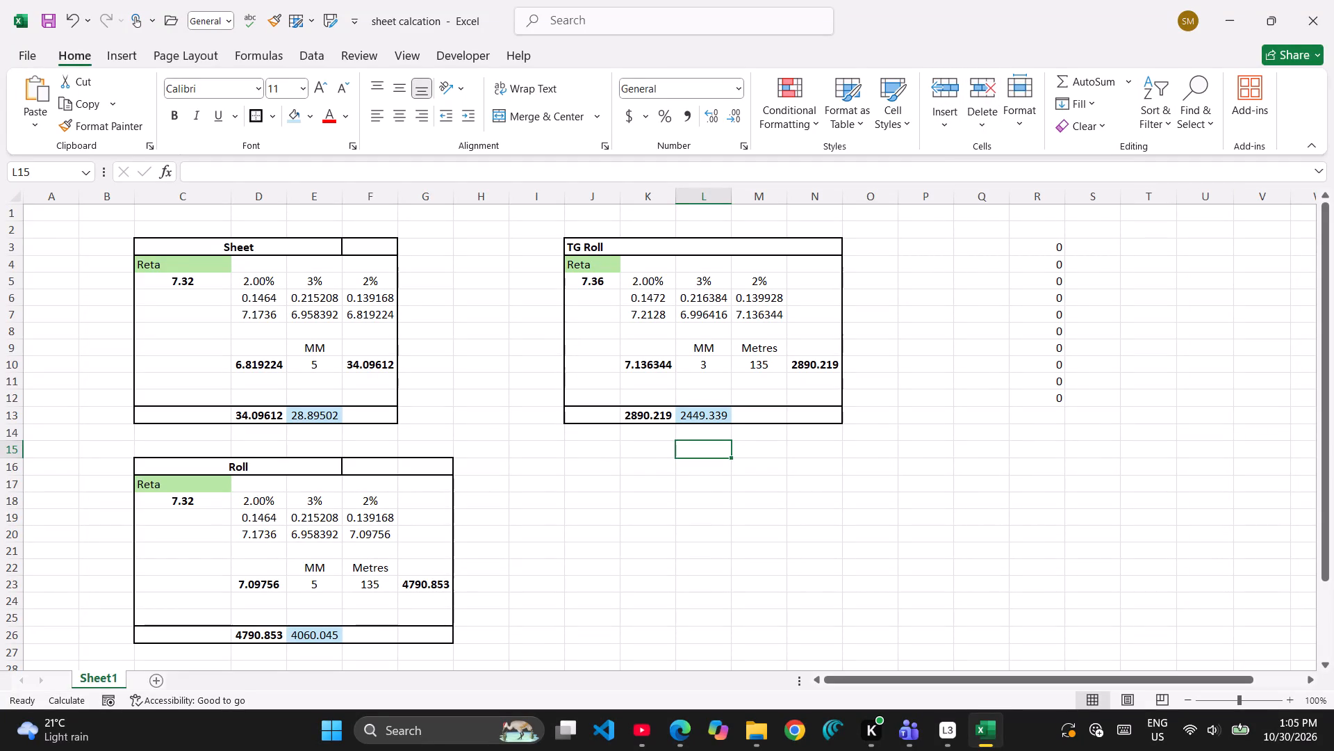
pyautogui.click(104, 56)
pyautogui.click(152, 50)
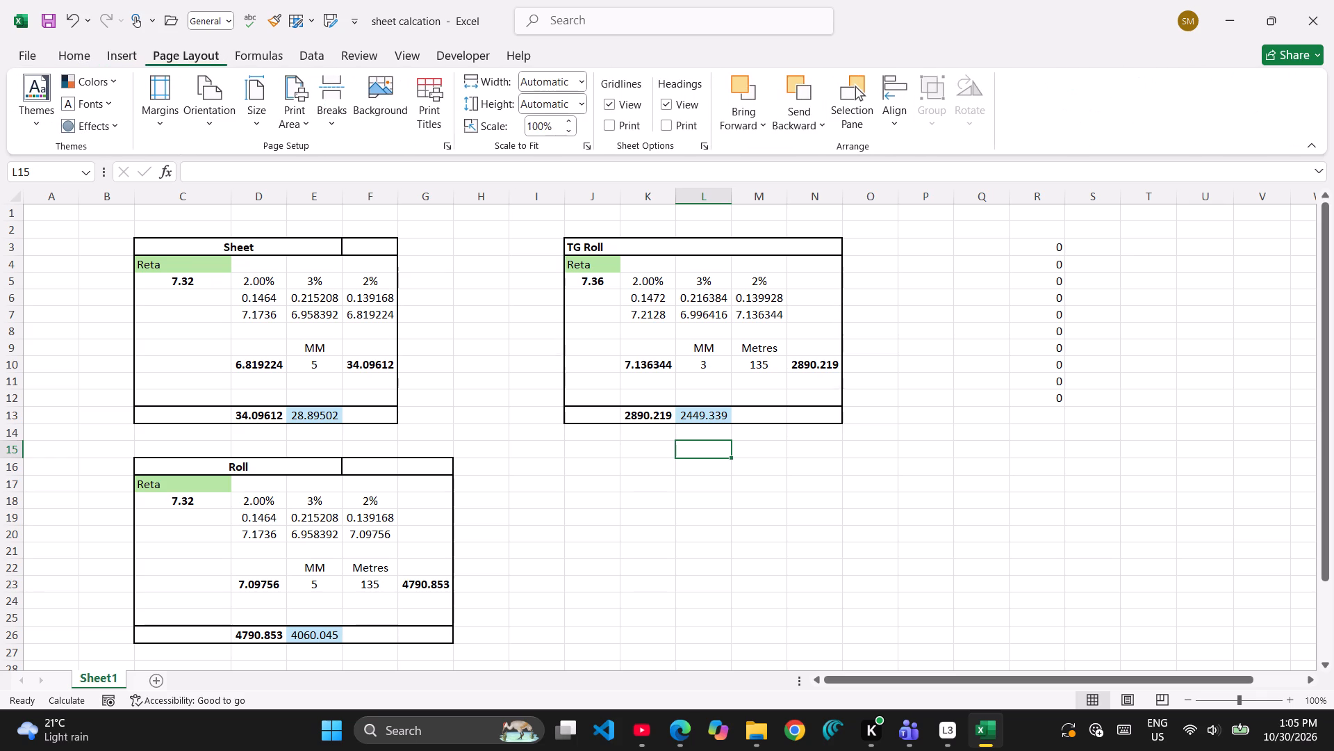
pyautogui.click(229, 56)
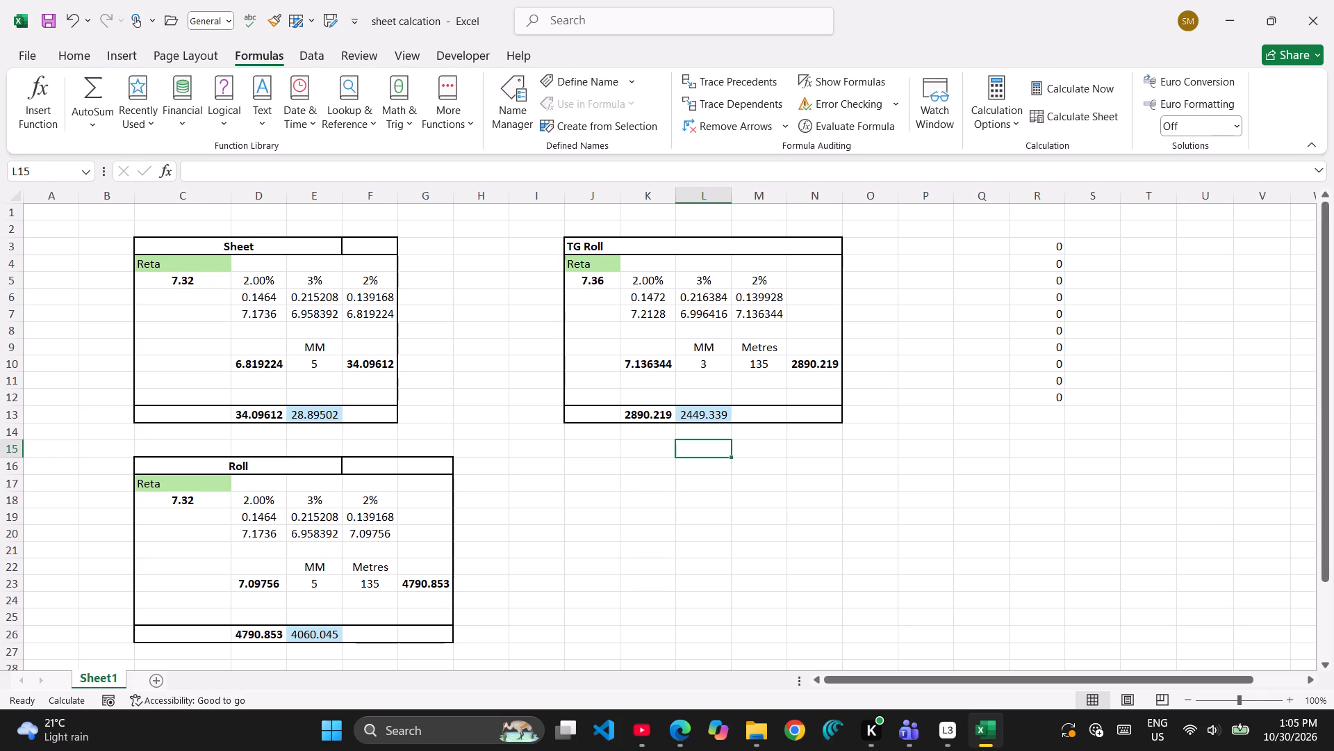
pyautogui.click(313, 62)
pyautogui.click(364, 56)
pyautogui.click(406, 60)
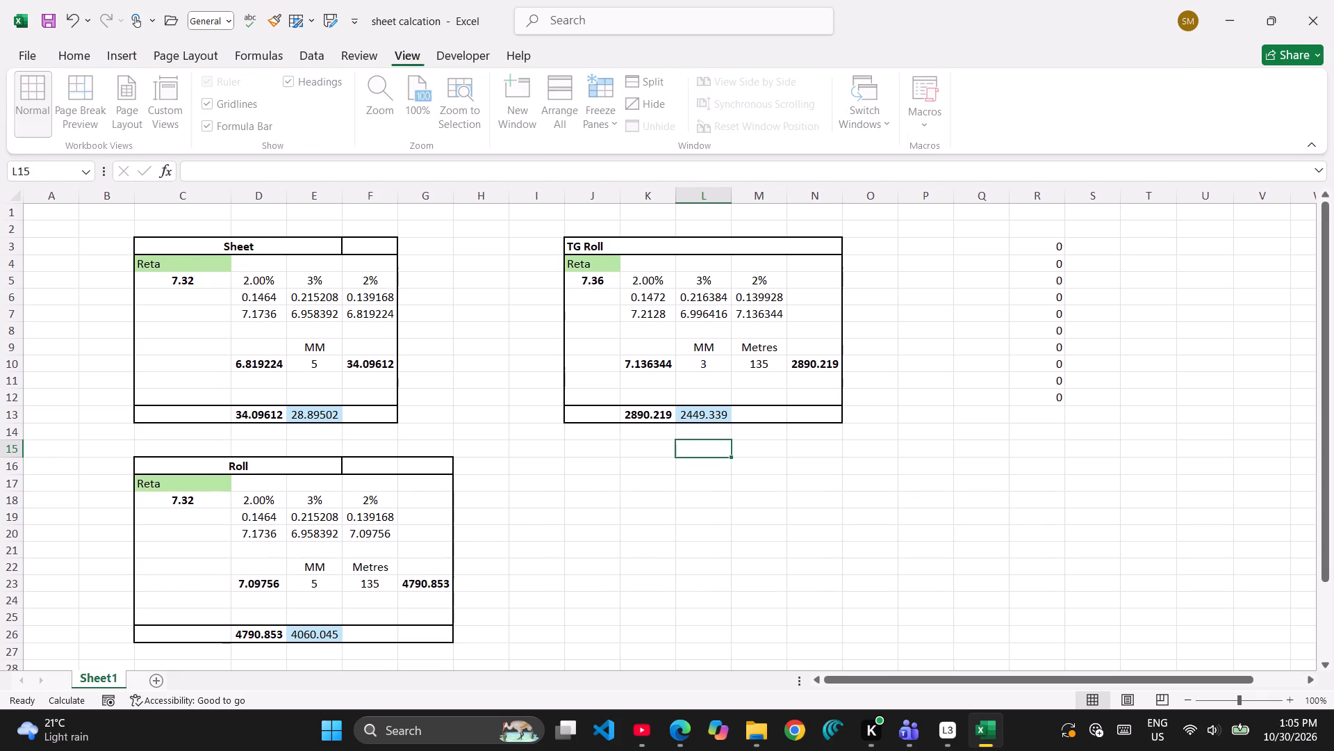
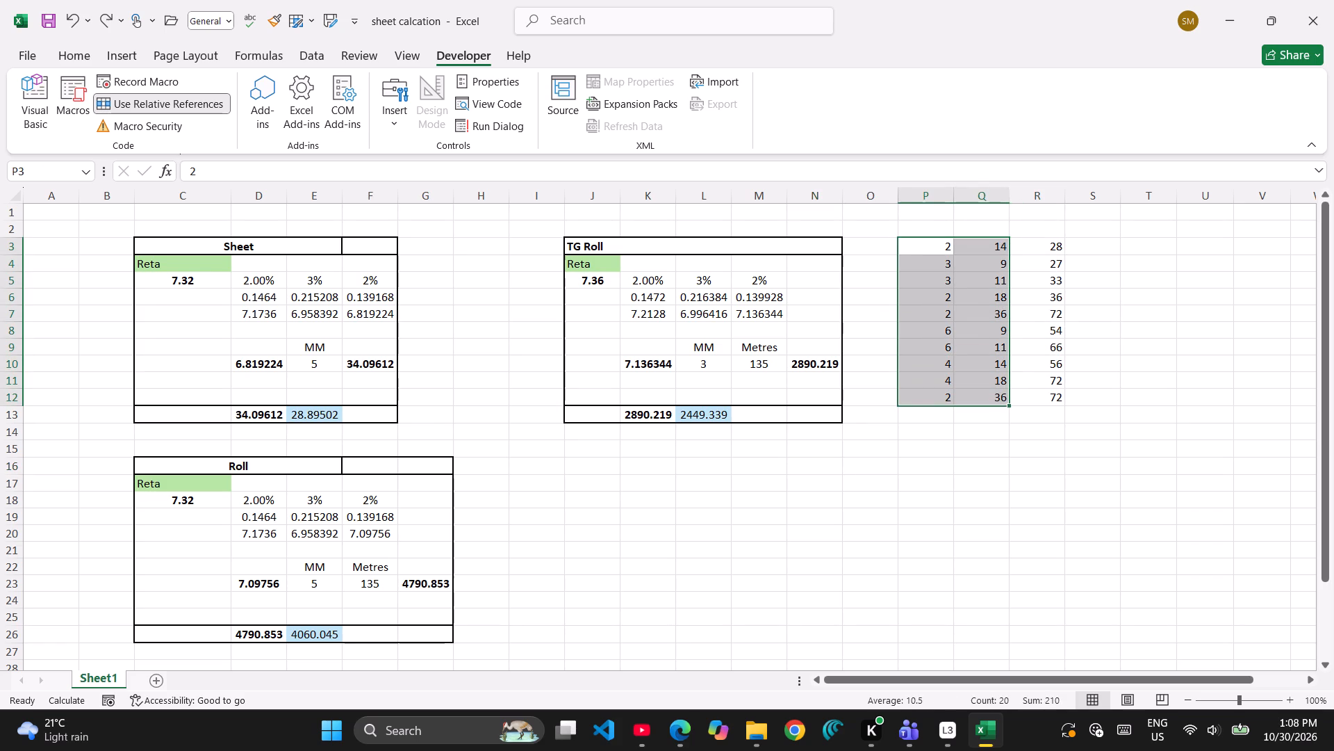
pyautogui.press('Delete')
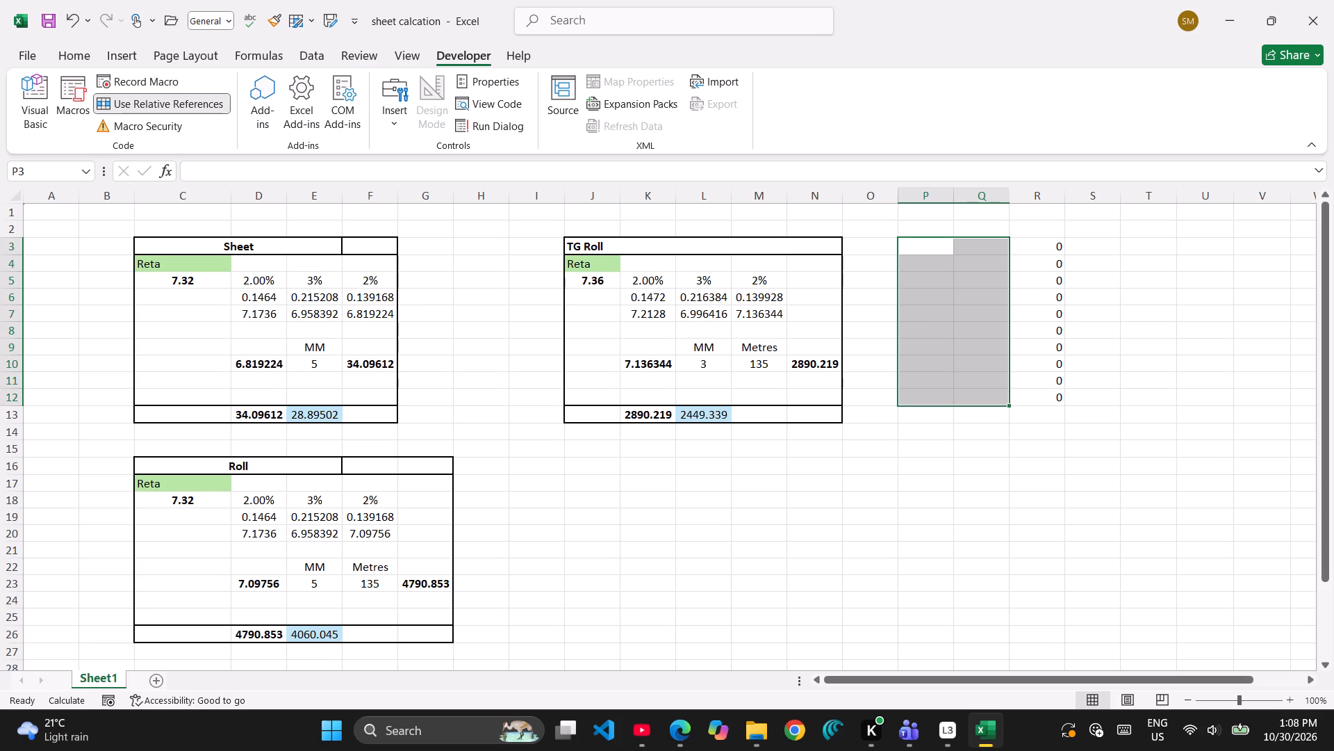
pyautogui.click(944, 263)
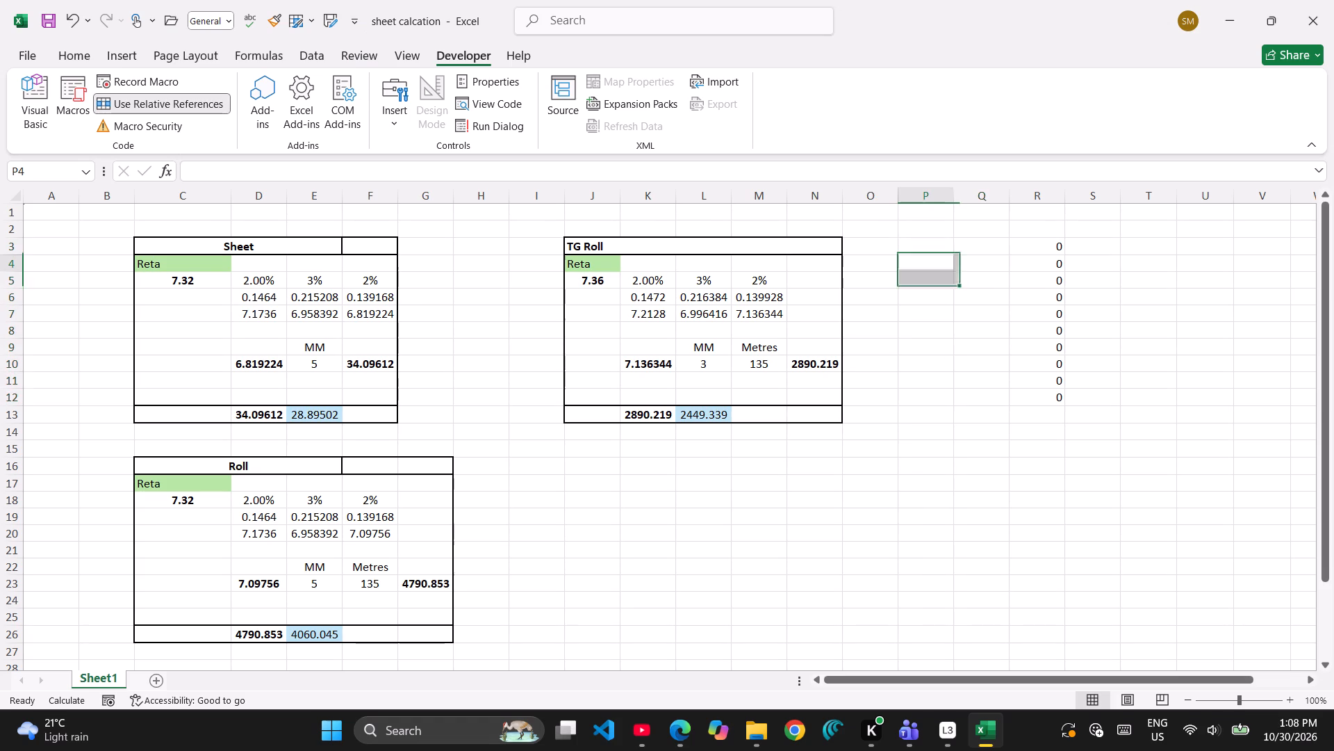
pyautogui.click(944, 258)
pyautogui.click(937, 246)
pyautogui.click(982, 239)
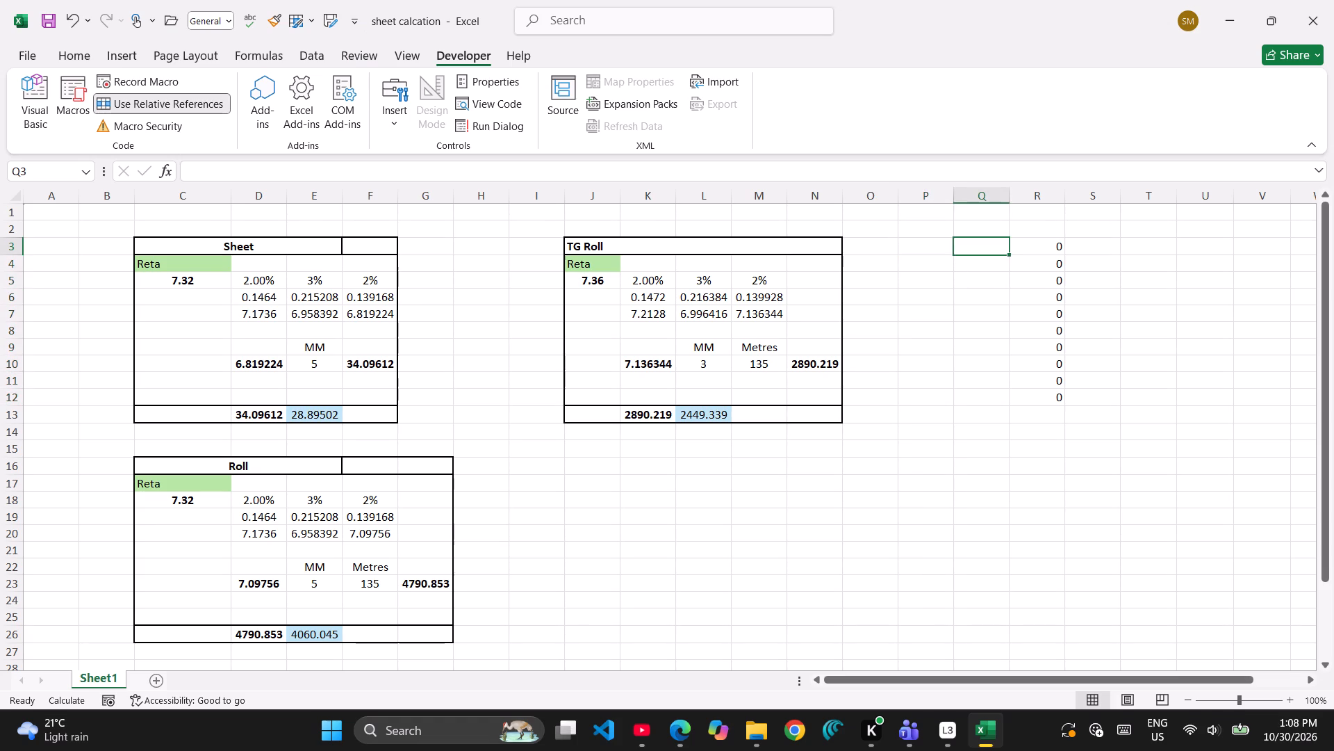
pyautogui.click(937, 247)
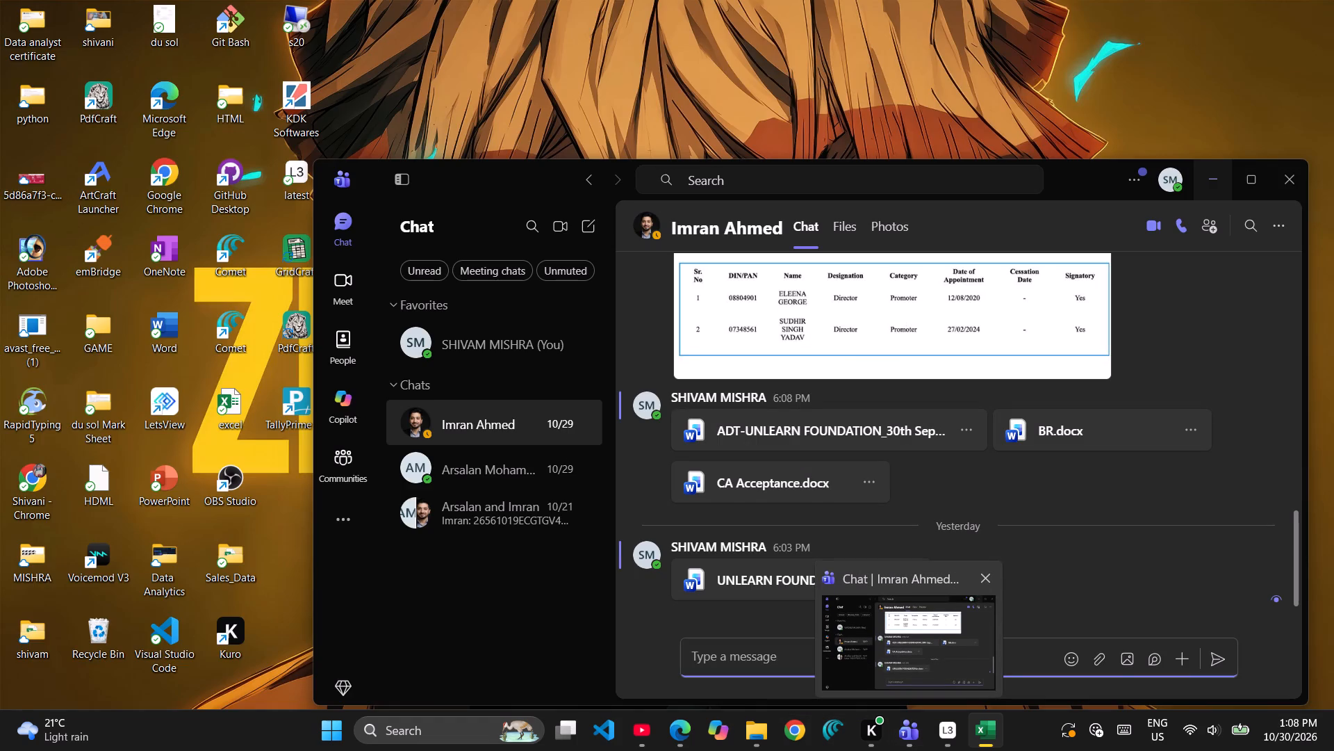
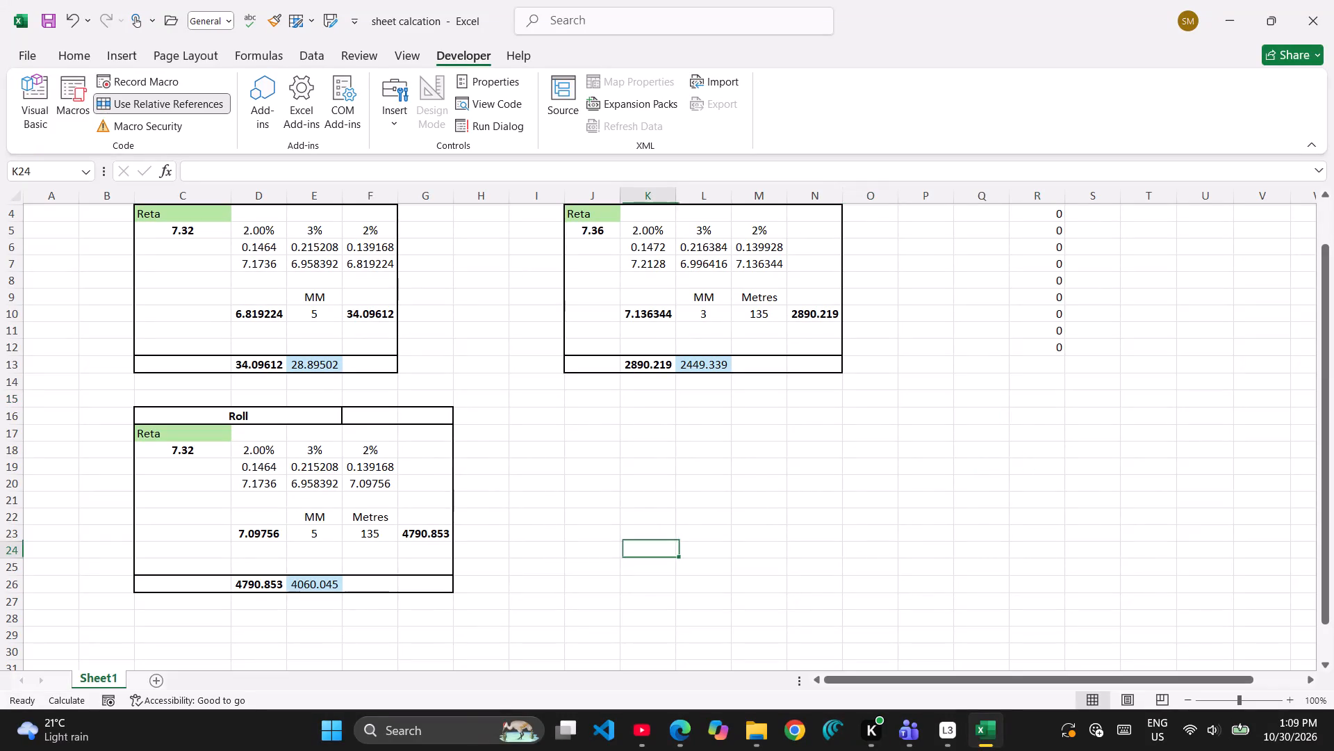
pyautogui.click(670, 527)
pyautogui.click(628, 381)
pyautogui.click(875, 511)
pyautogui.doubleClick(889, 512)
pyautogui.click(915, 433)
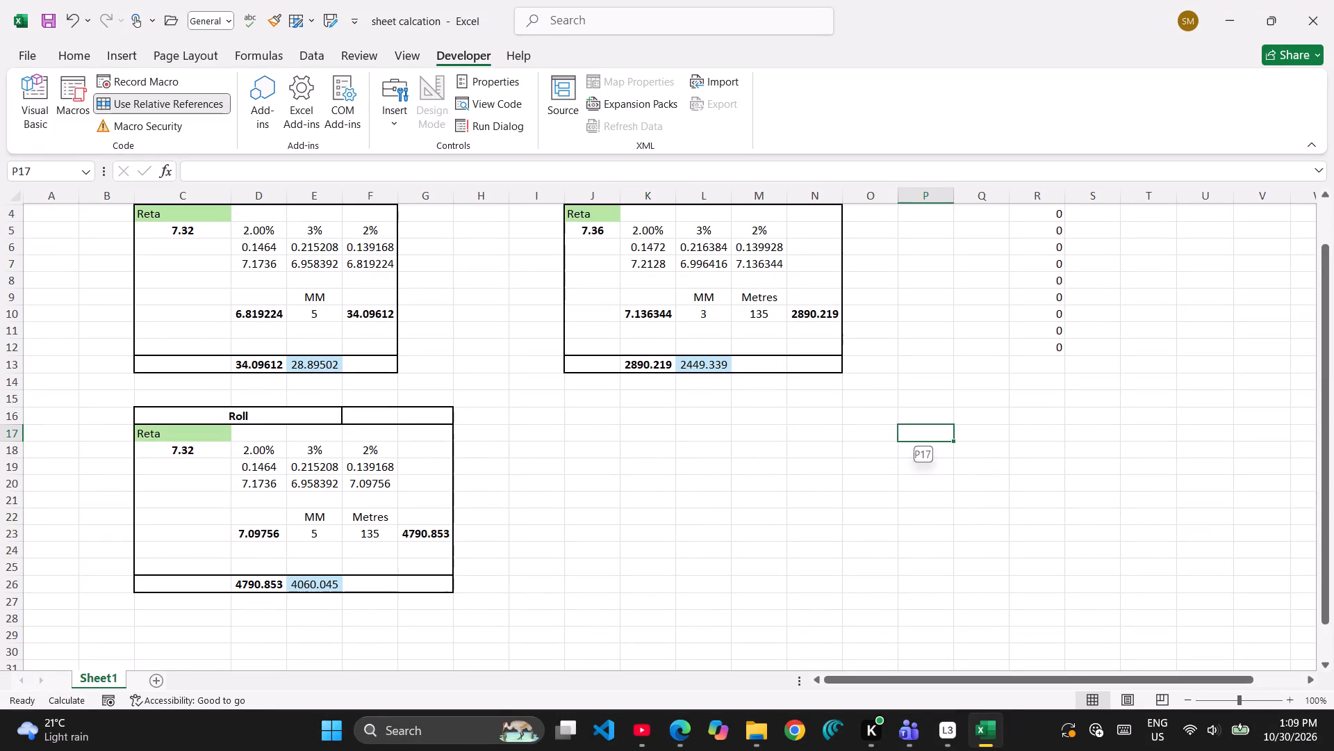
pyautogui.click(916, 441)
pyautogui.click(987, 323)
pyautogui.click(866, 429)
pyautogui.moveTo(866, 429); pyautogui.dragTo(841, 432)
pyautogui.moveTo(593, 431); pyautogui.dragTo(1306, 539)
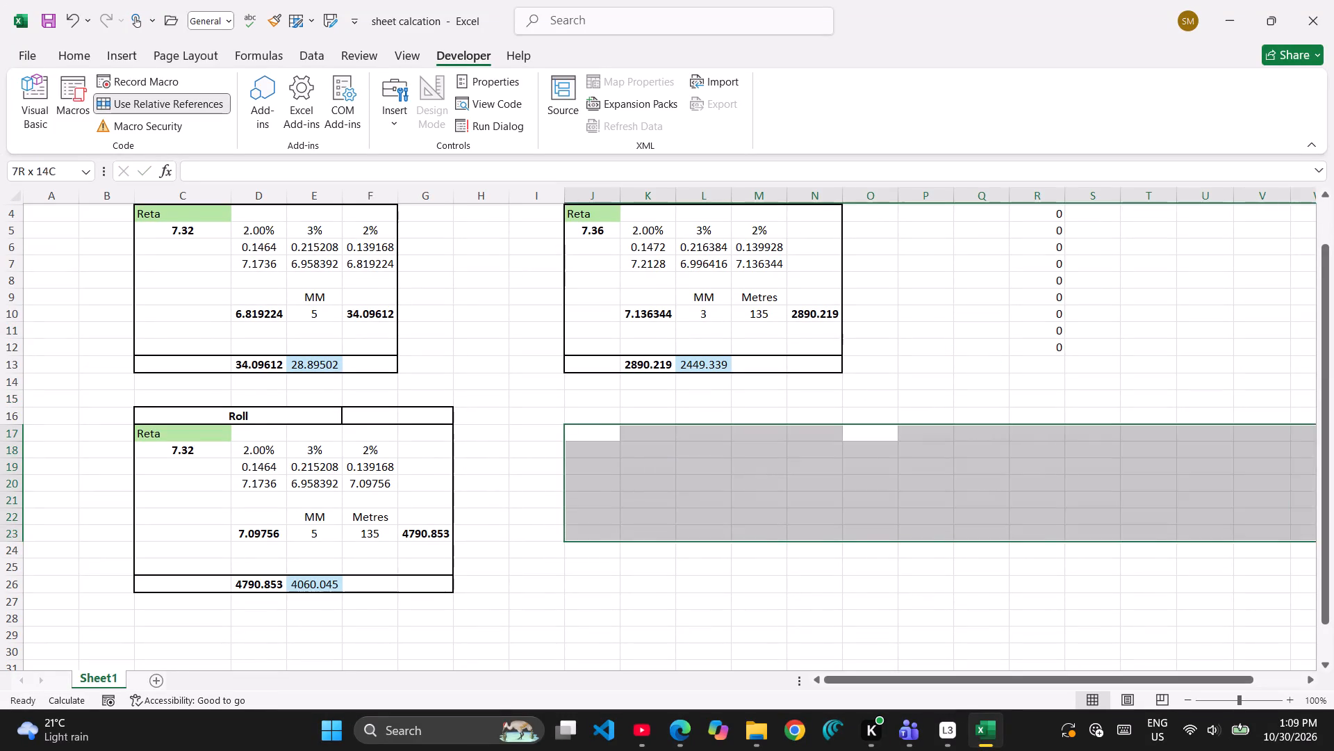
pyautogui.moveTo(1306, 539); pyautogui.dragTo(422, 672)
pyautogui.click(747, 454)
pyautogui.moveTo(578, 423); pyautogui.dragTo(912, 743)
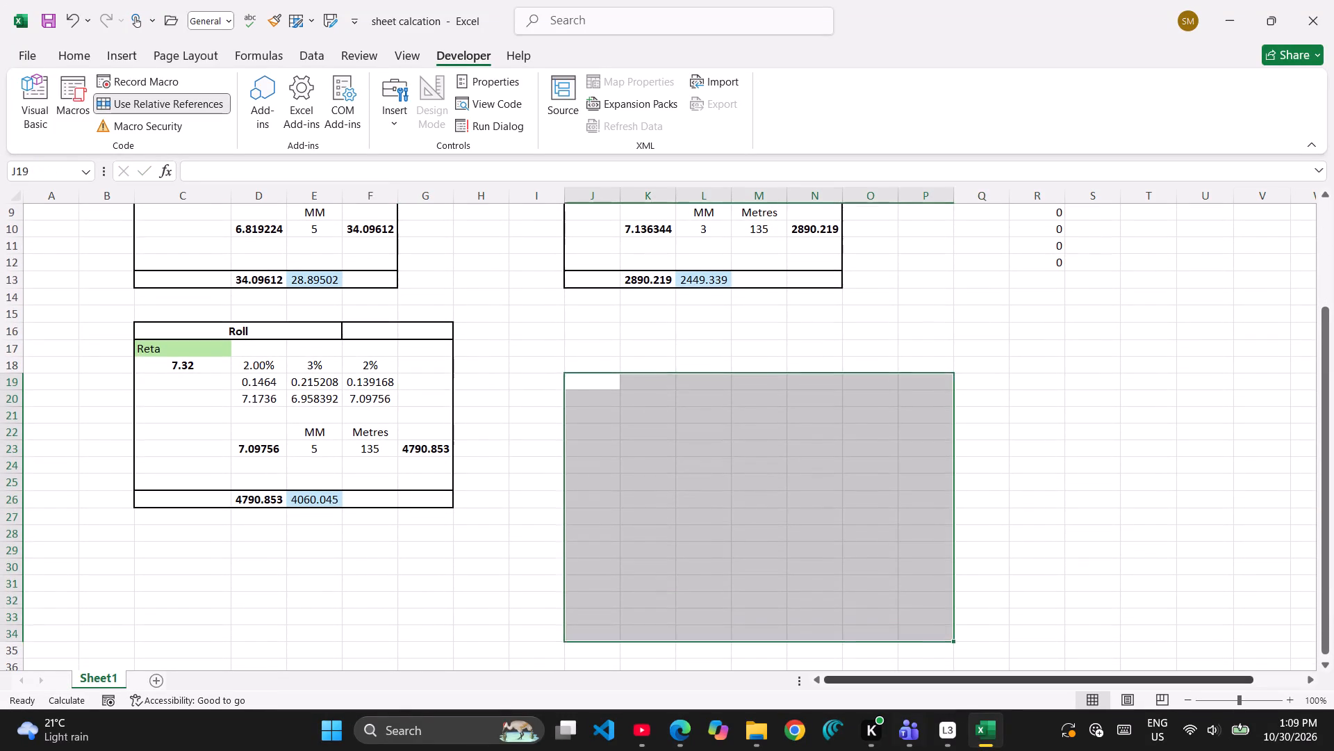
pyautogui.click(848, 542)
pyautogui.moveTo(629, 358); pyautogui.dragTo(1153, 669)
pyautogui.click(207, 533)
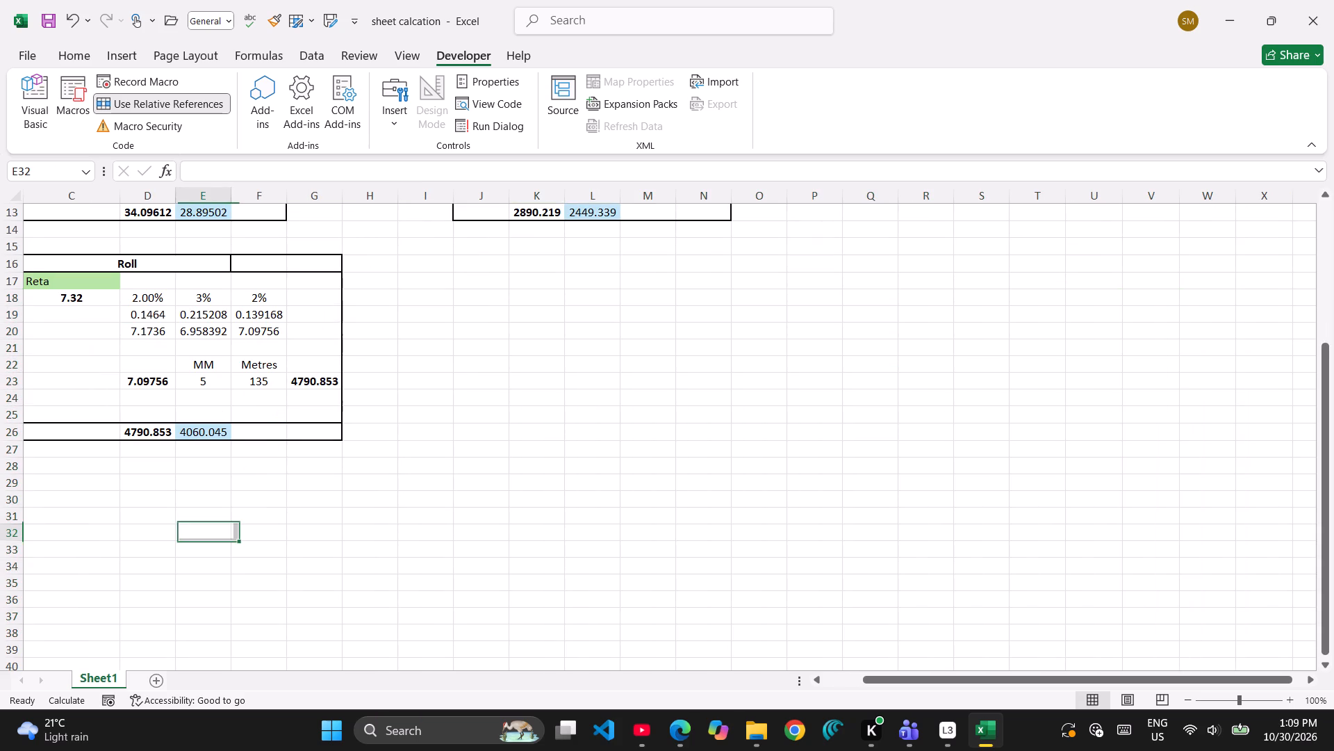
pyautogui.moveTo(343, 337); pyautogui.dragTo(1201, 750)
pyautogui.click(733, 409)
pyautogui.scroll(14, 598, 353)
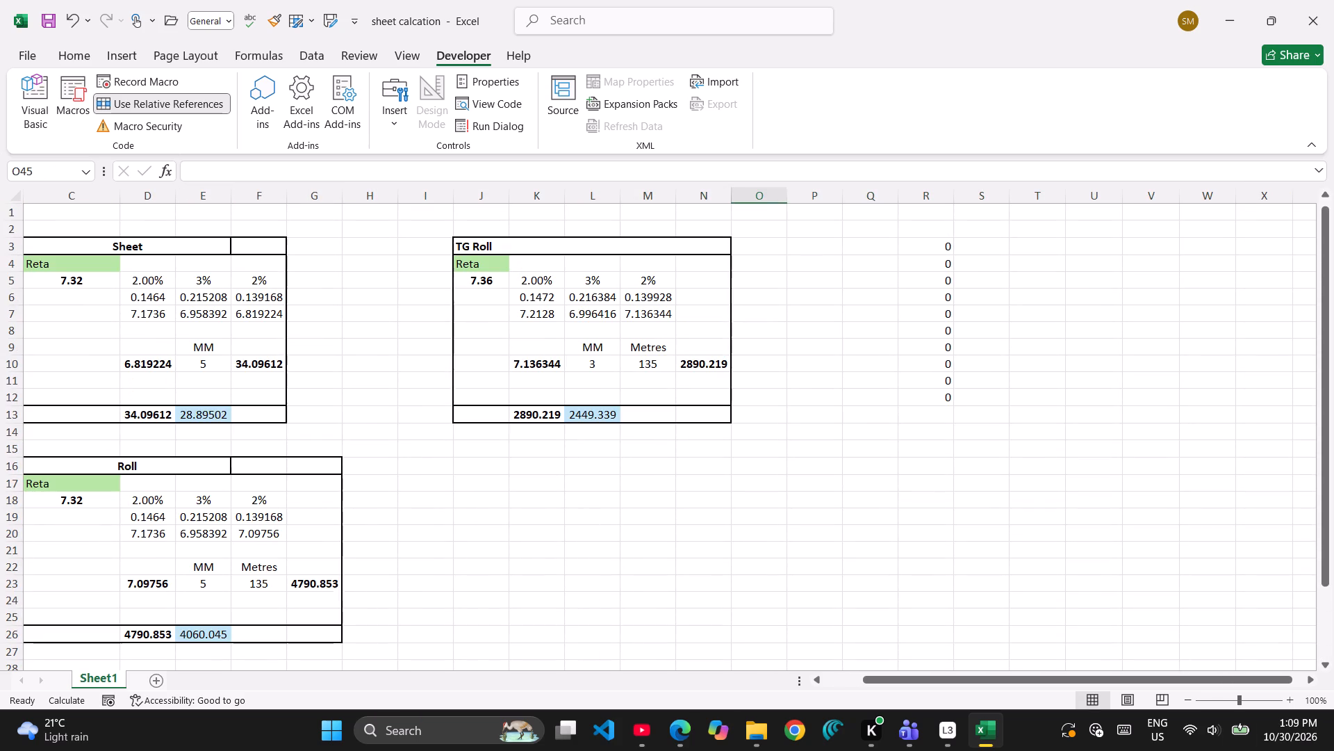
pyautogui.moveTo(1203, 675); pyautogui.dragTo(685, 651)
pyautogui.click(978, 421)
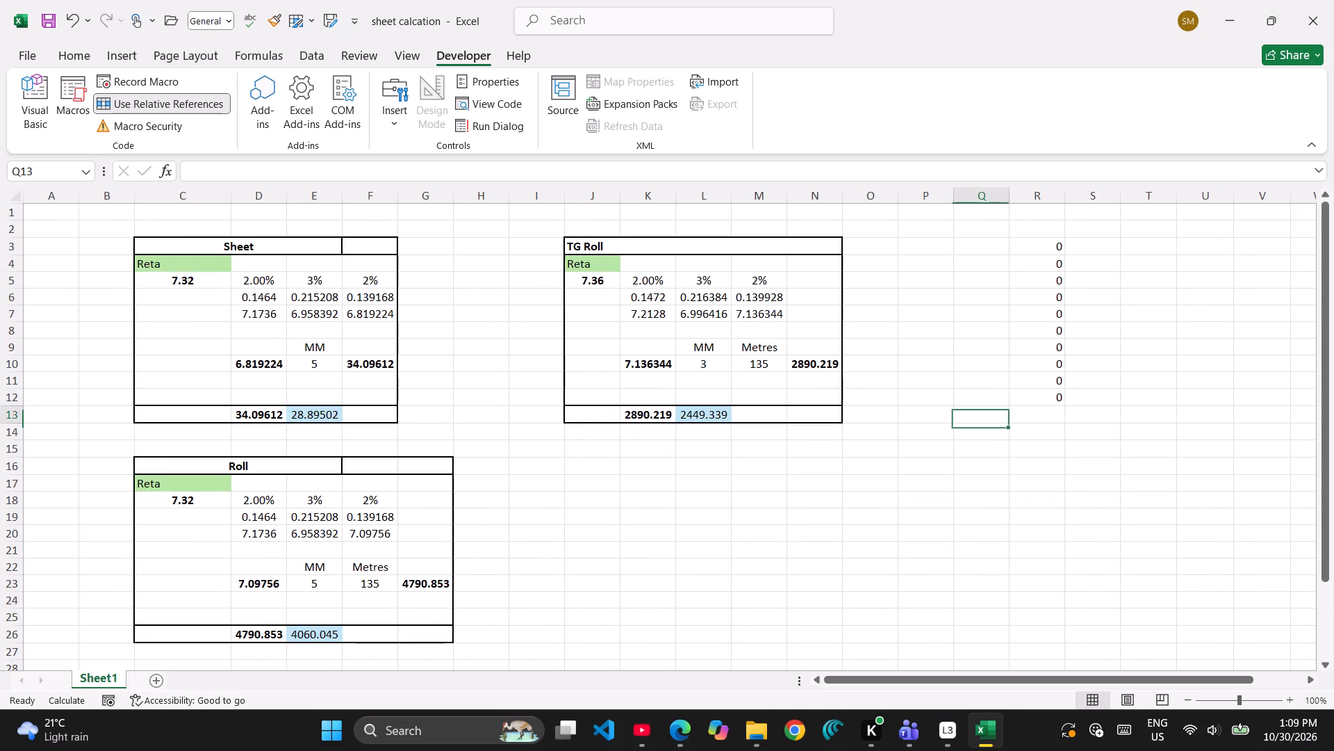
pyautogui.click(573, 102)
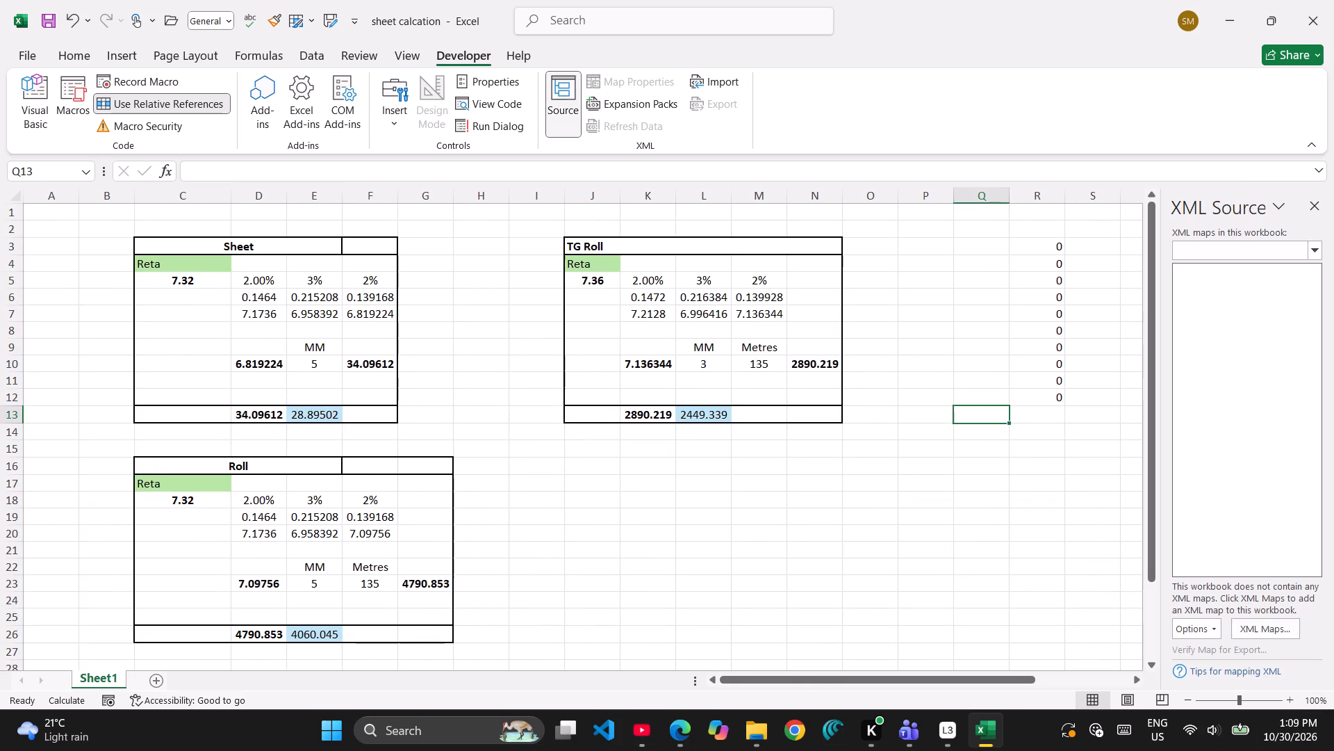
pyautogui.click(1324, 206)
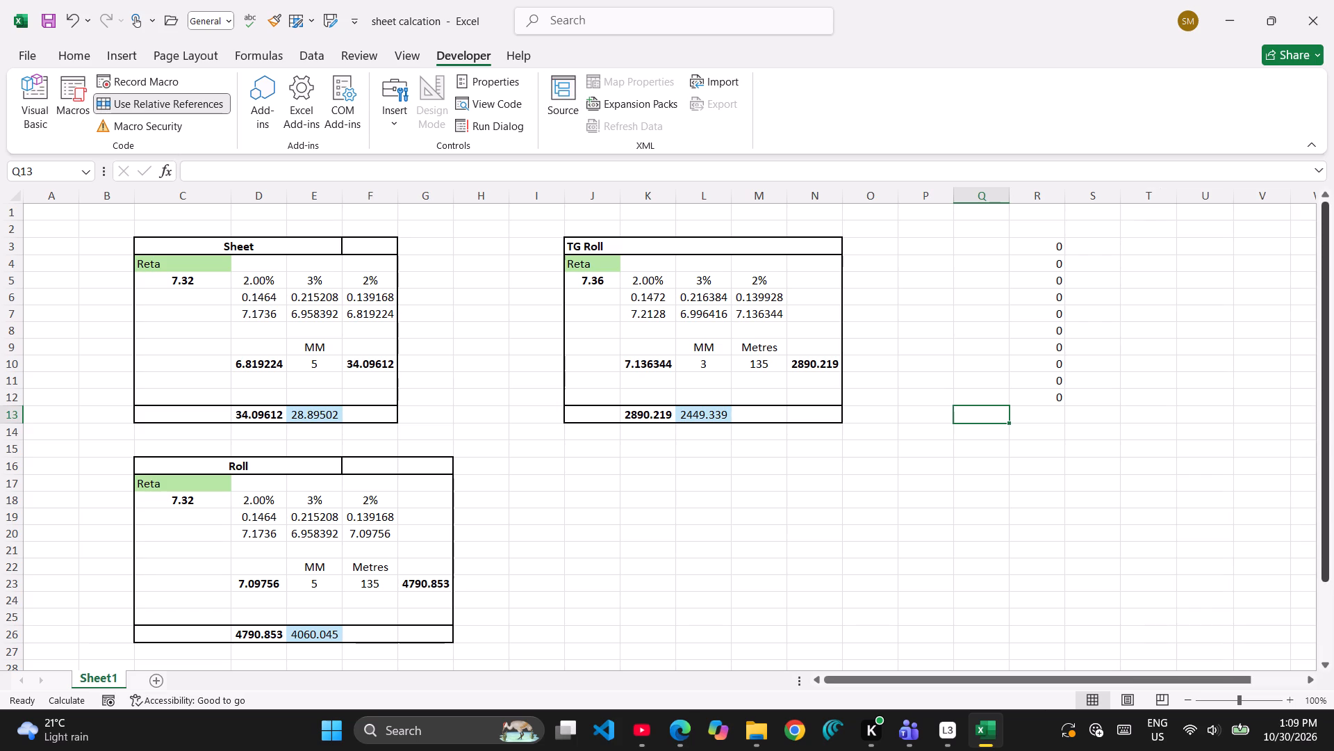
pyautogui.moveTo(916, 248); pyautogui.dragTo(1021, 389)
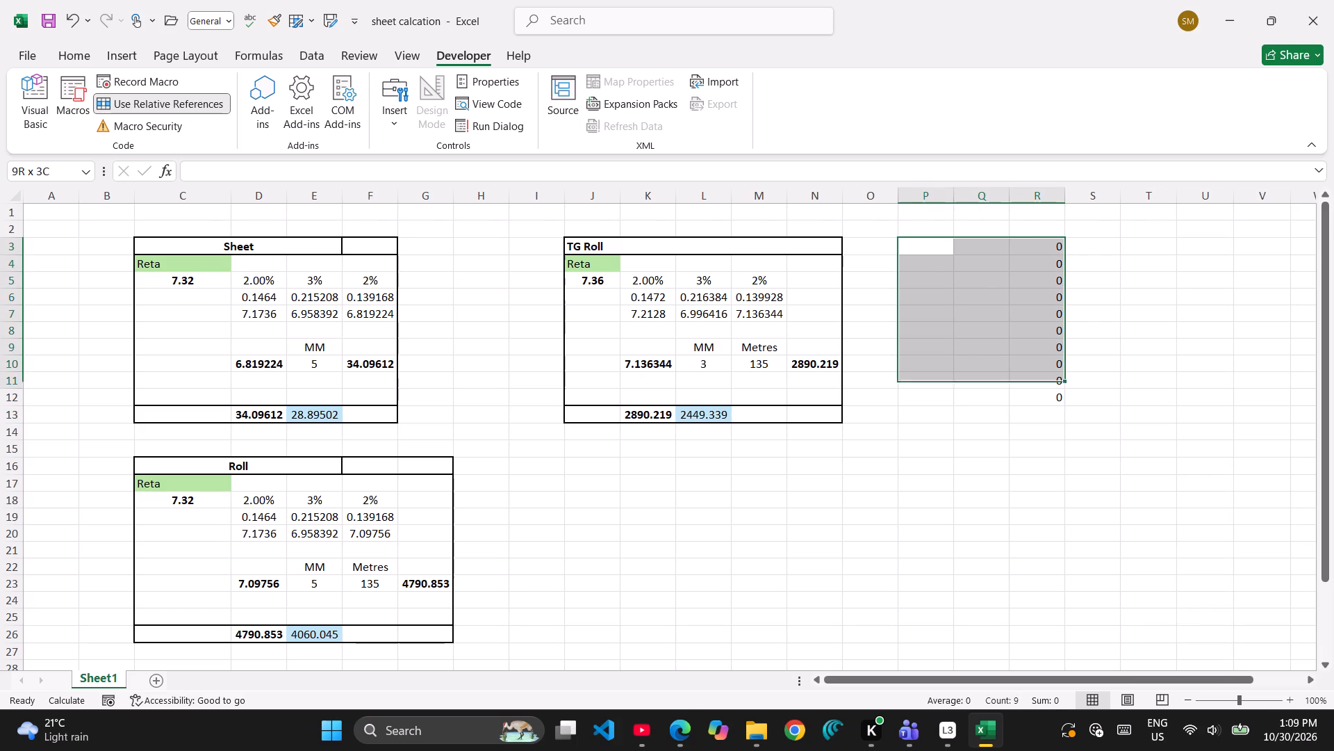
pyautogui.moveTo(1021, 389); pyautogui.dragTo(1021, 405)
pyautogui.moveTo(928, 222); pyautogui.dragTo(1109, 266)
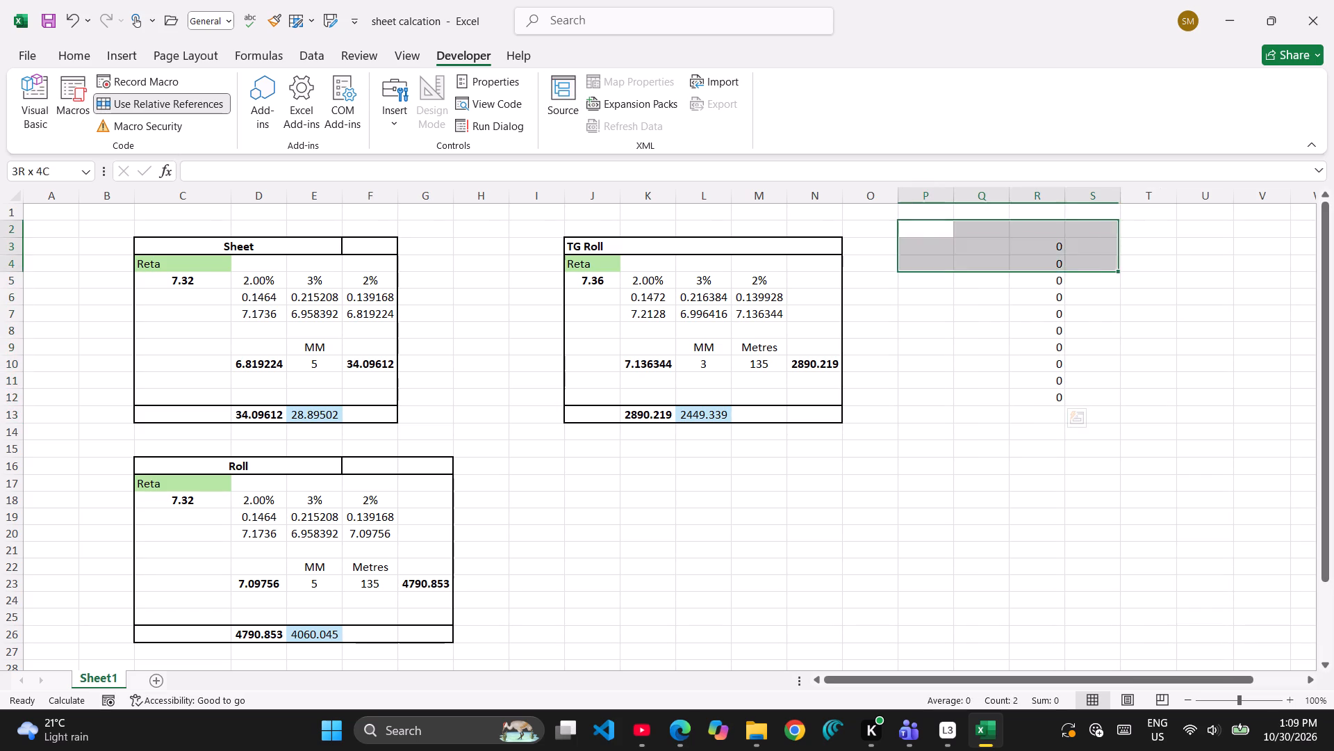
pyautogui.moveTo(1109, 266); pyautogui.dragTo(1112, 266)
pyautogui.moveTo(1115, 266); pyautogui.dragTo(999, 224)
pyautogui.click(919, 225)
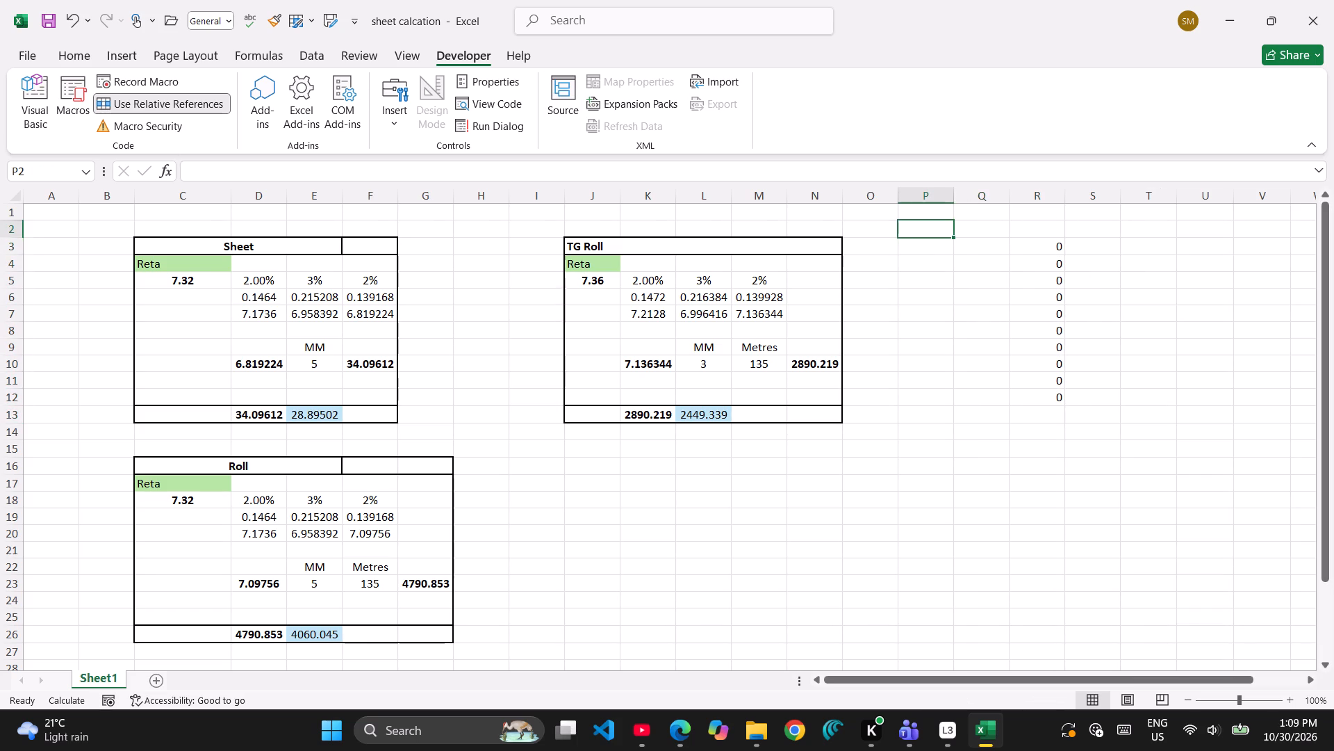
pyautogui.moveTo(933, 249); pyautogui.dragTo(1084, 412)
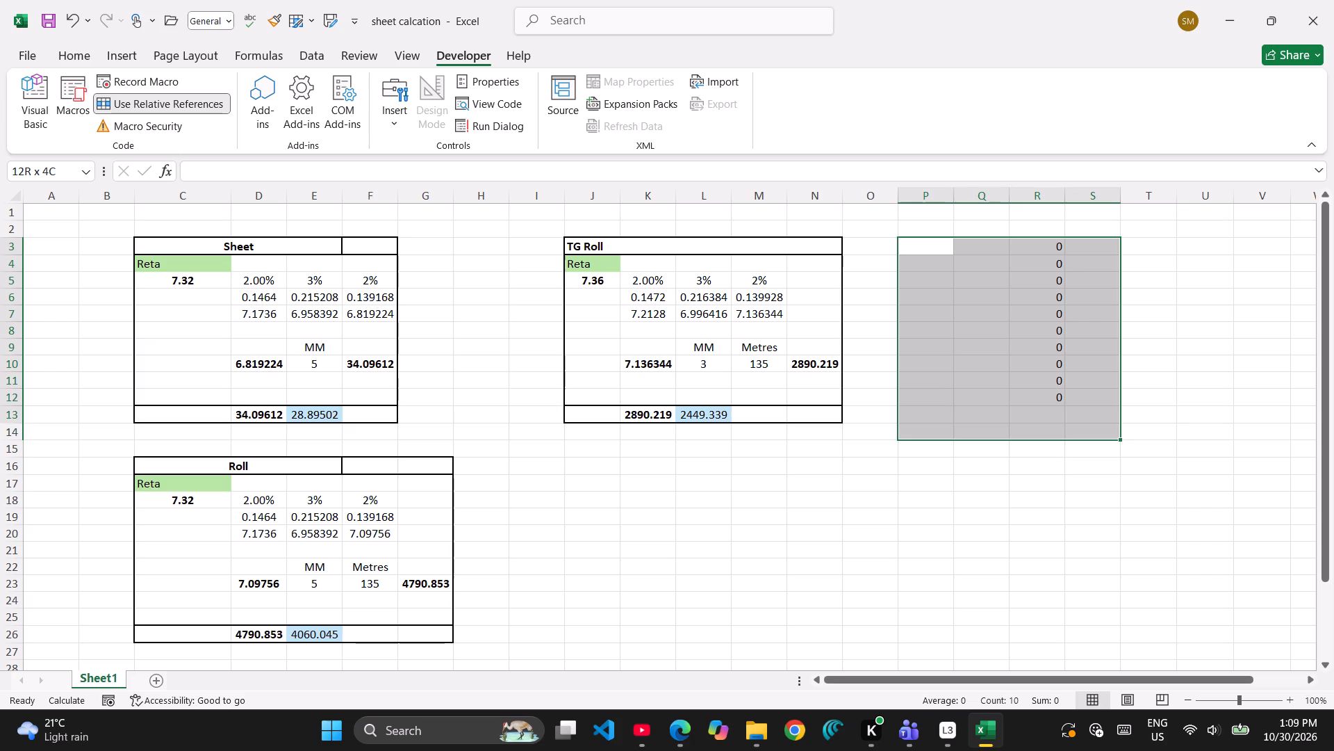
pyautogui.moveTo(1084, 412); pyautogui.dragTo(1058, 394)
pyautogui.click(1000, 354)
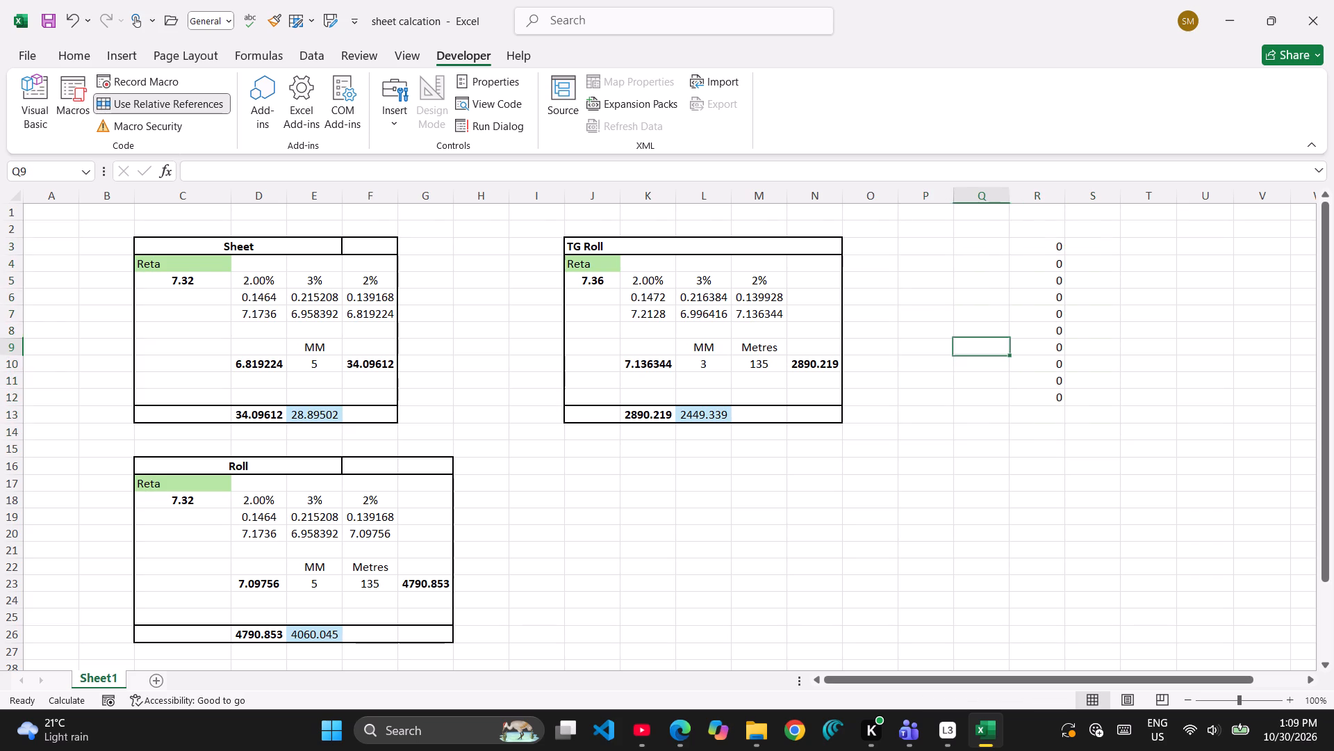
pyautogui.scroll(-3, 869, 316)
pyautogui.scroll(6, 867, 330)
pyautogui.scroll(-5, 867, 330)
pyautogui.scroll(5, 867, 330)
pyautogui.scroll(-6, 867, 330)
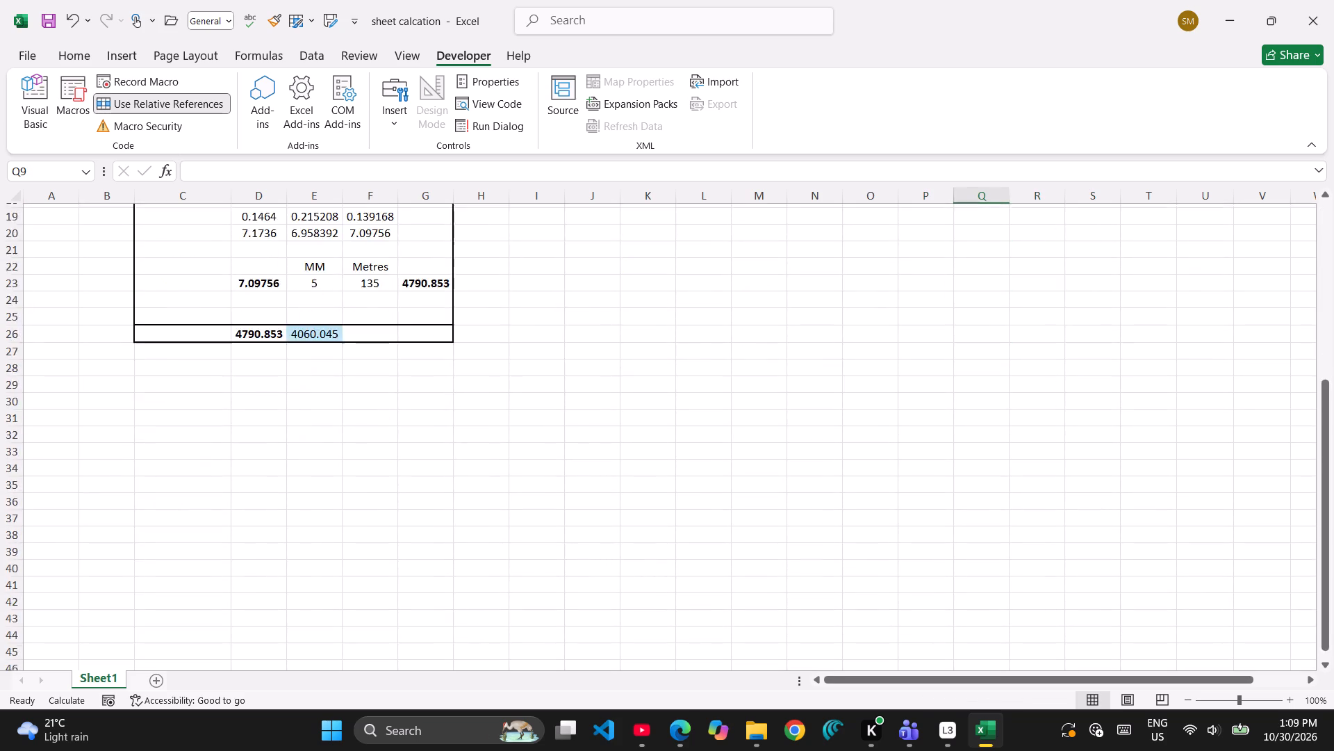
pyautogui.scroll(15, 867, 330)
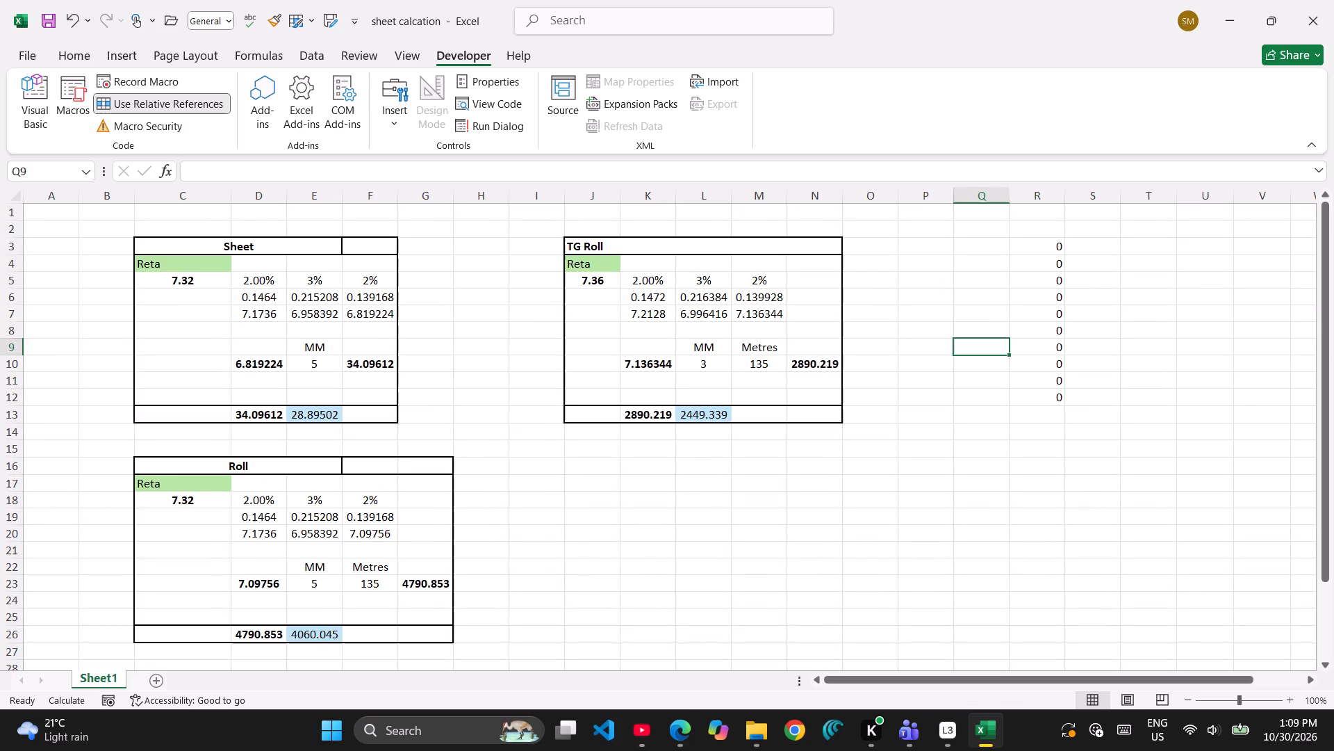
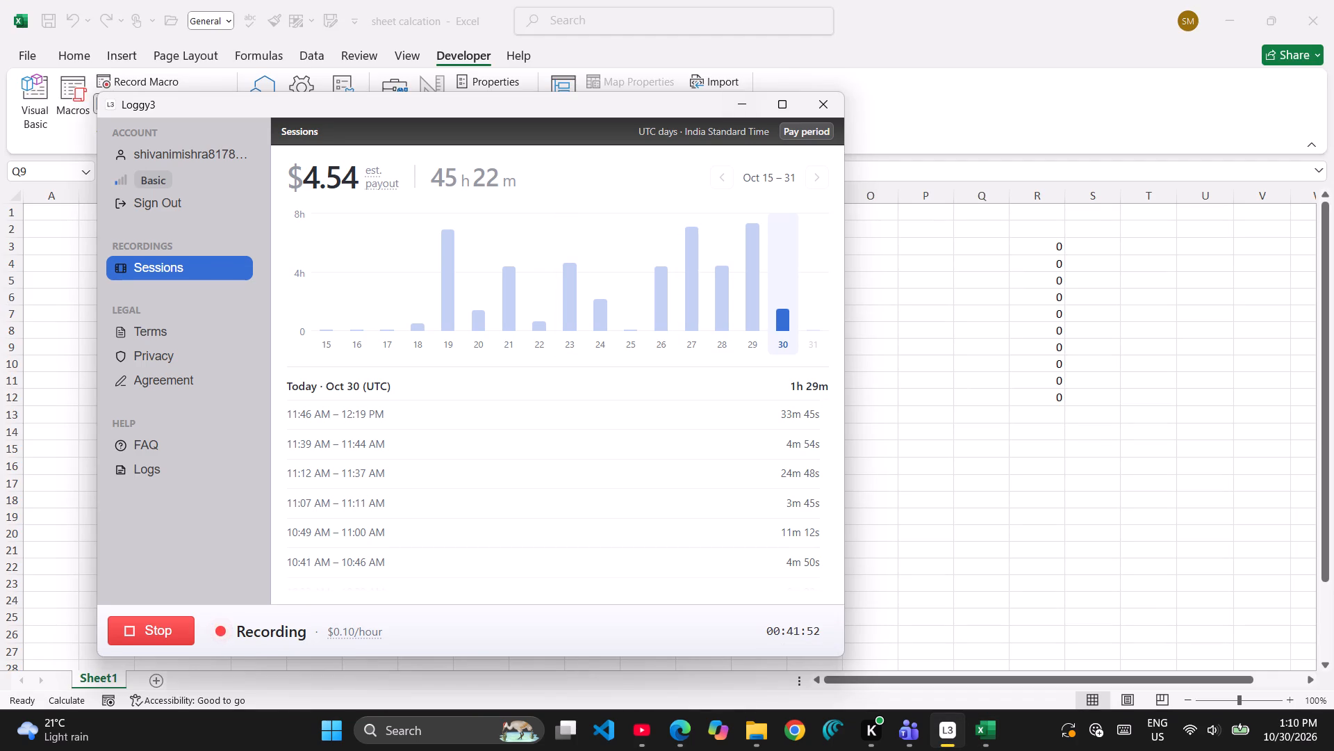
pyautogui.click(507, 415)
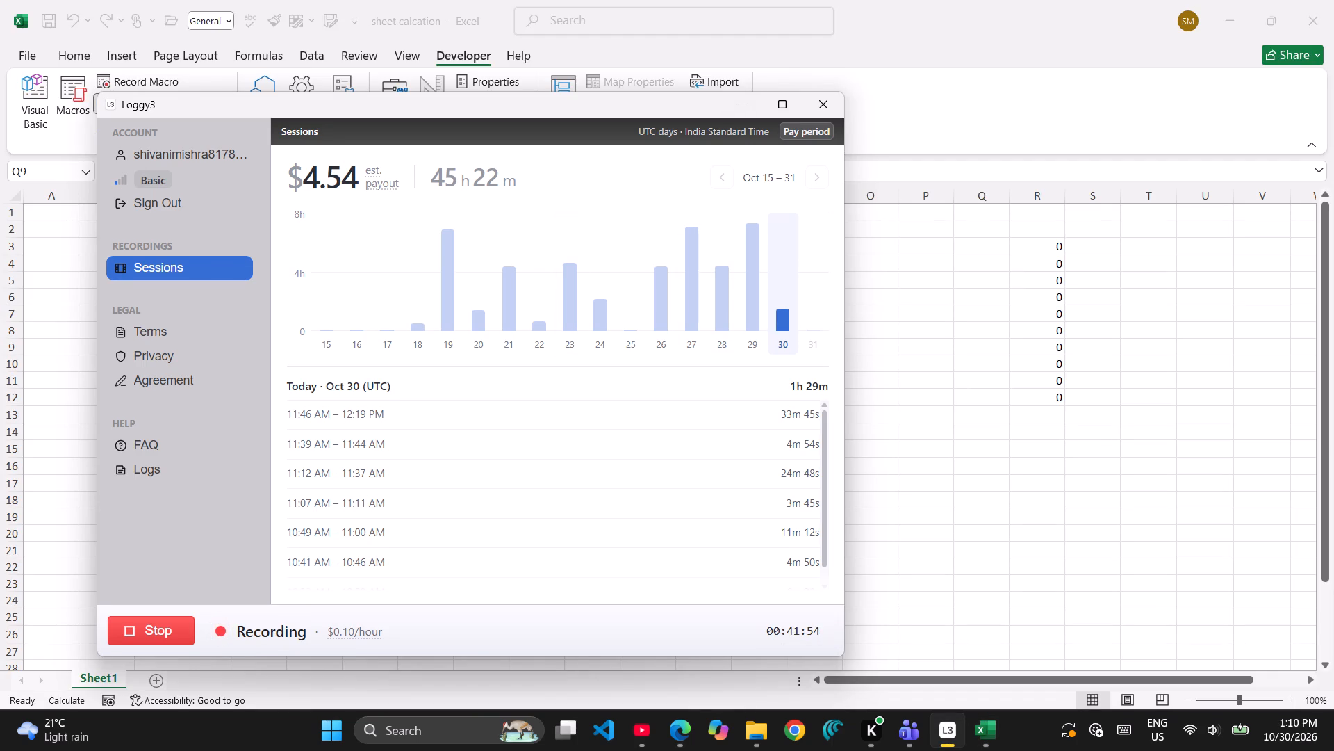
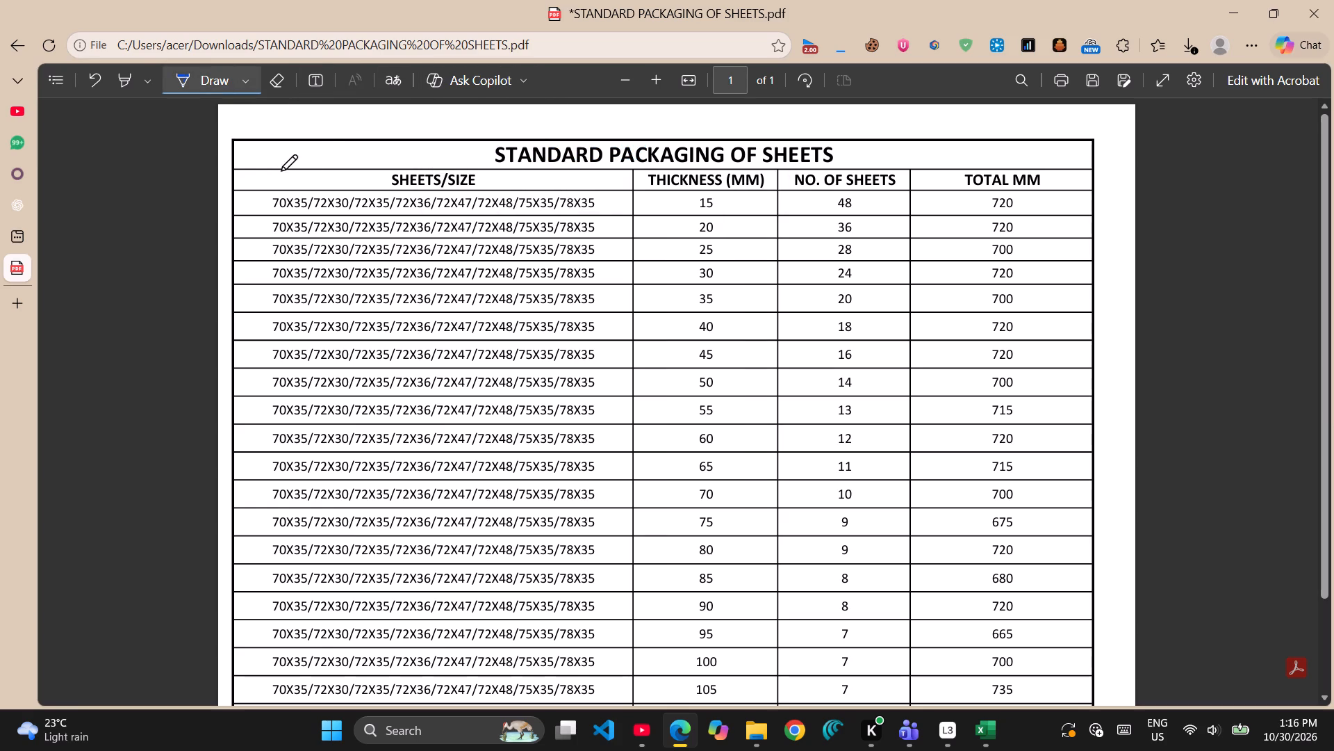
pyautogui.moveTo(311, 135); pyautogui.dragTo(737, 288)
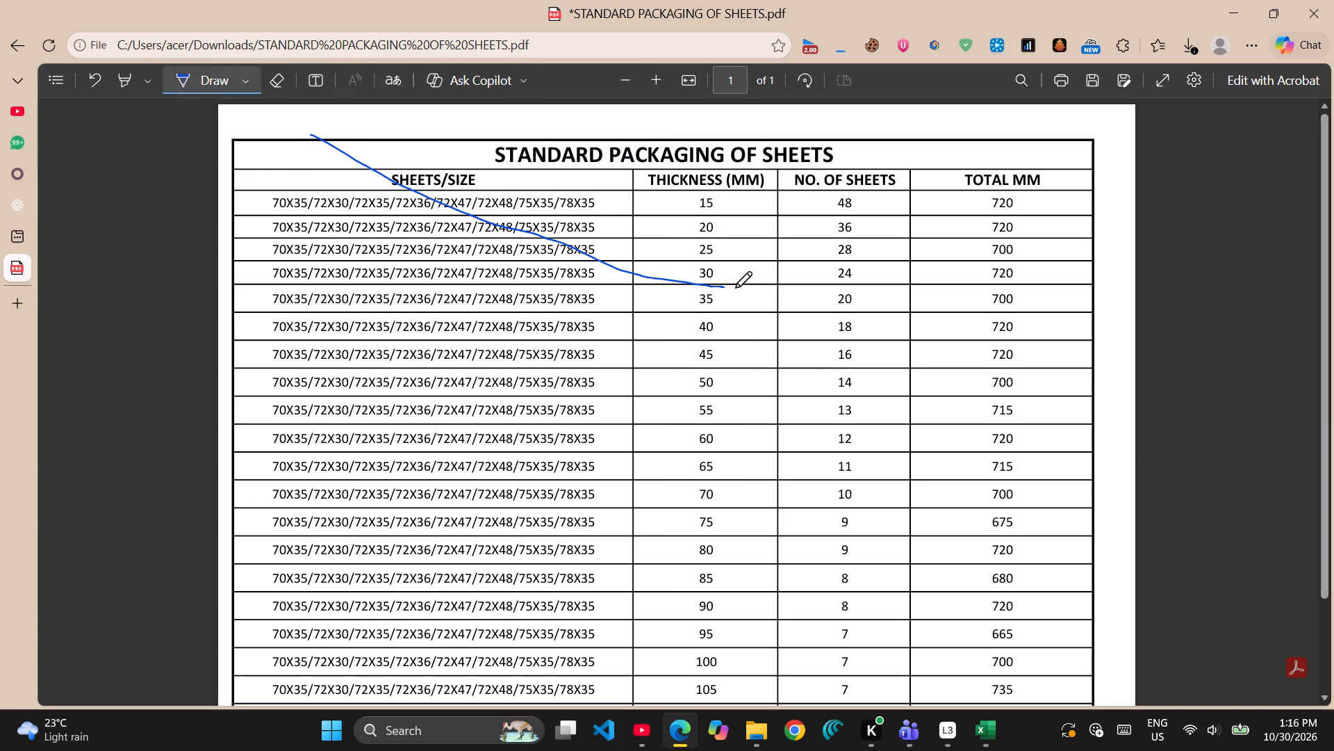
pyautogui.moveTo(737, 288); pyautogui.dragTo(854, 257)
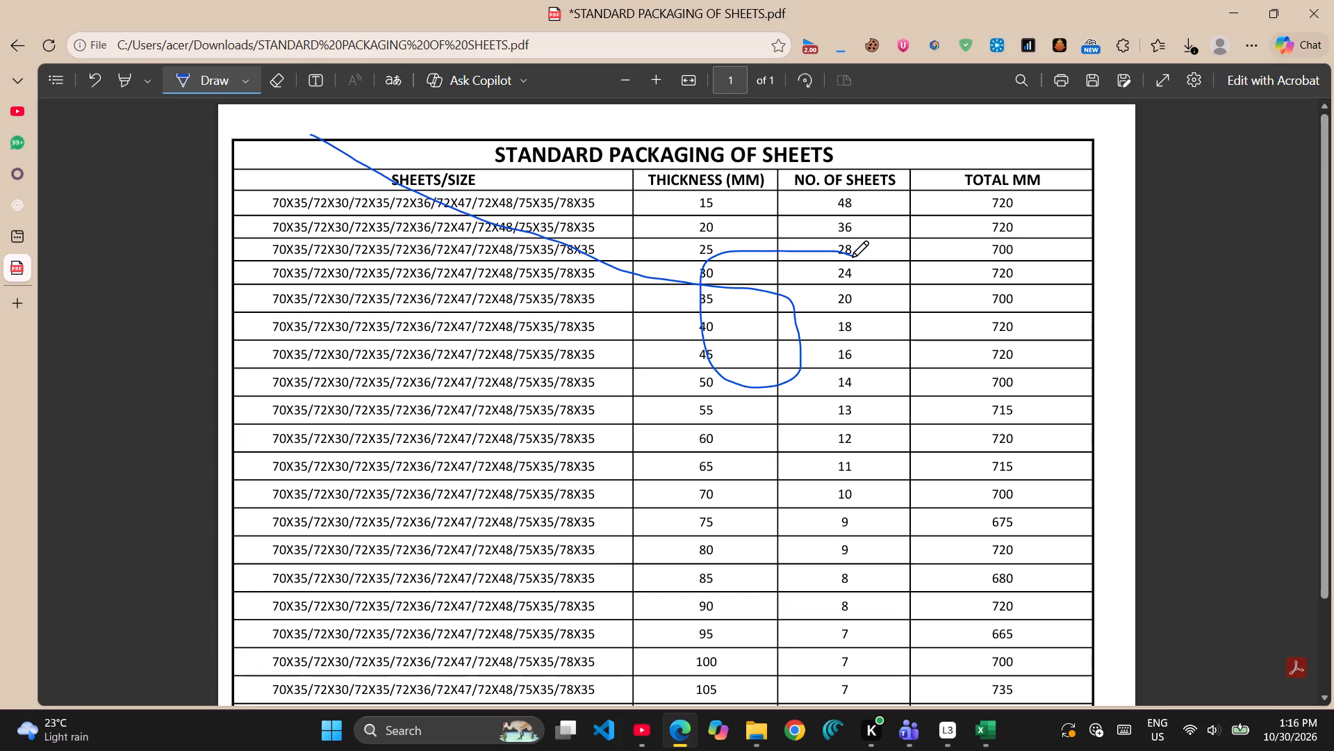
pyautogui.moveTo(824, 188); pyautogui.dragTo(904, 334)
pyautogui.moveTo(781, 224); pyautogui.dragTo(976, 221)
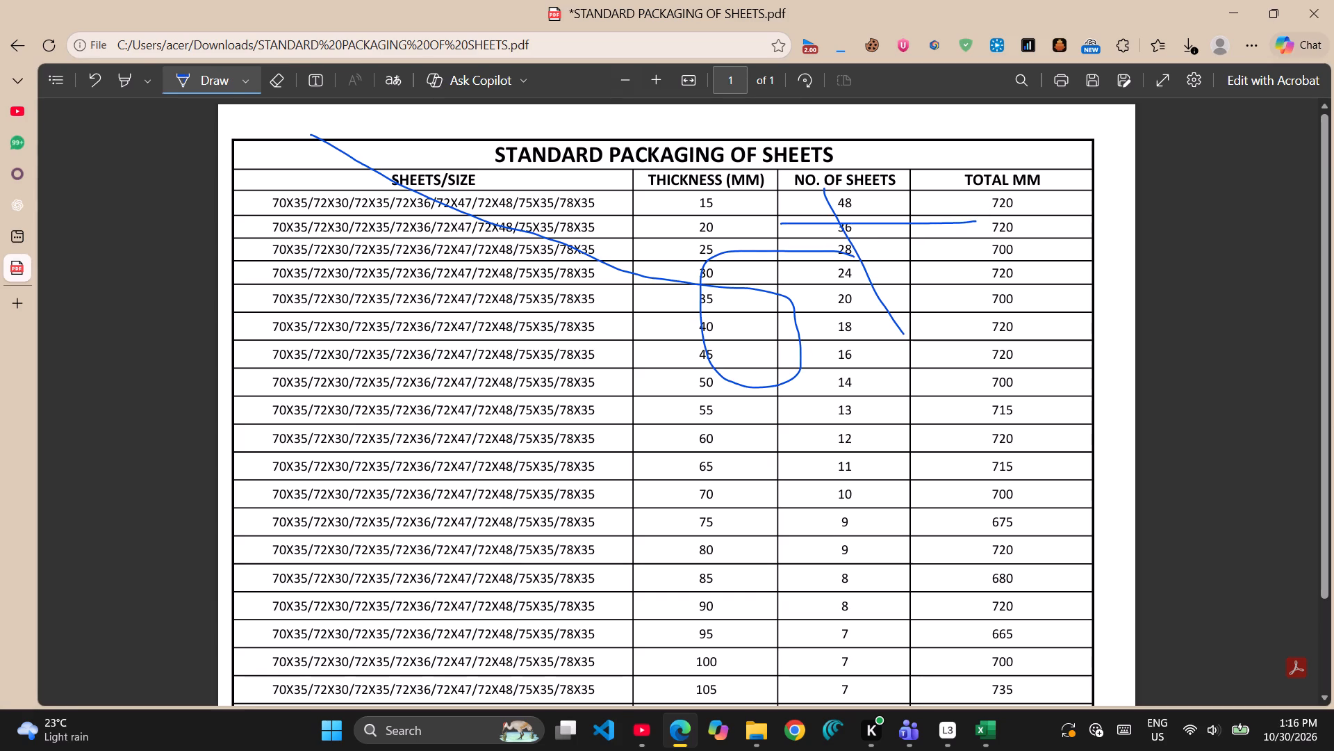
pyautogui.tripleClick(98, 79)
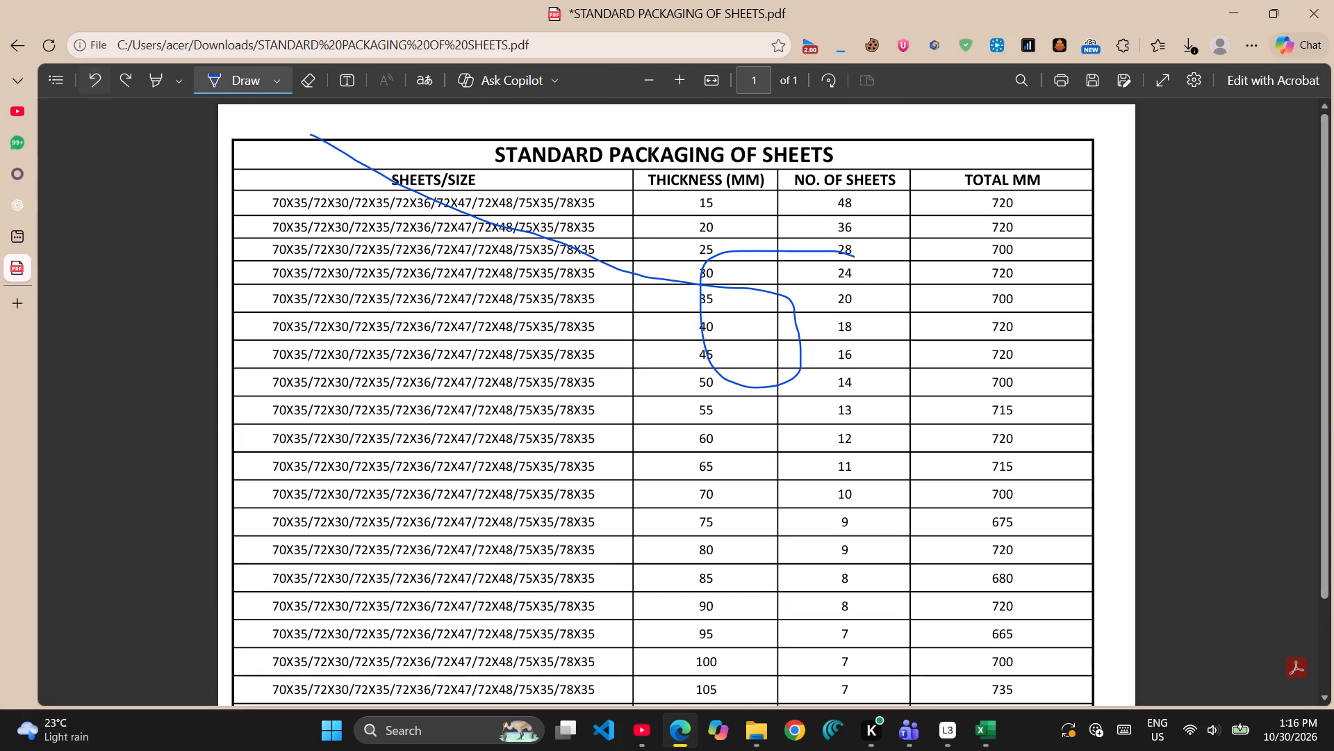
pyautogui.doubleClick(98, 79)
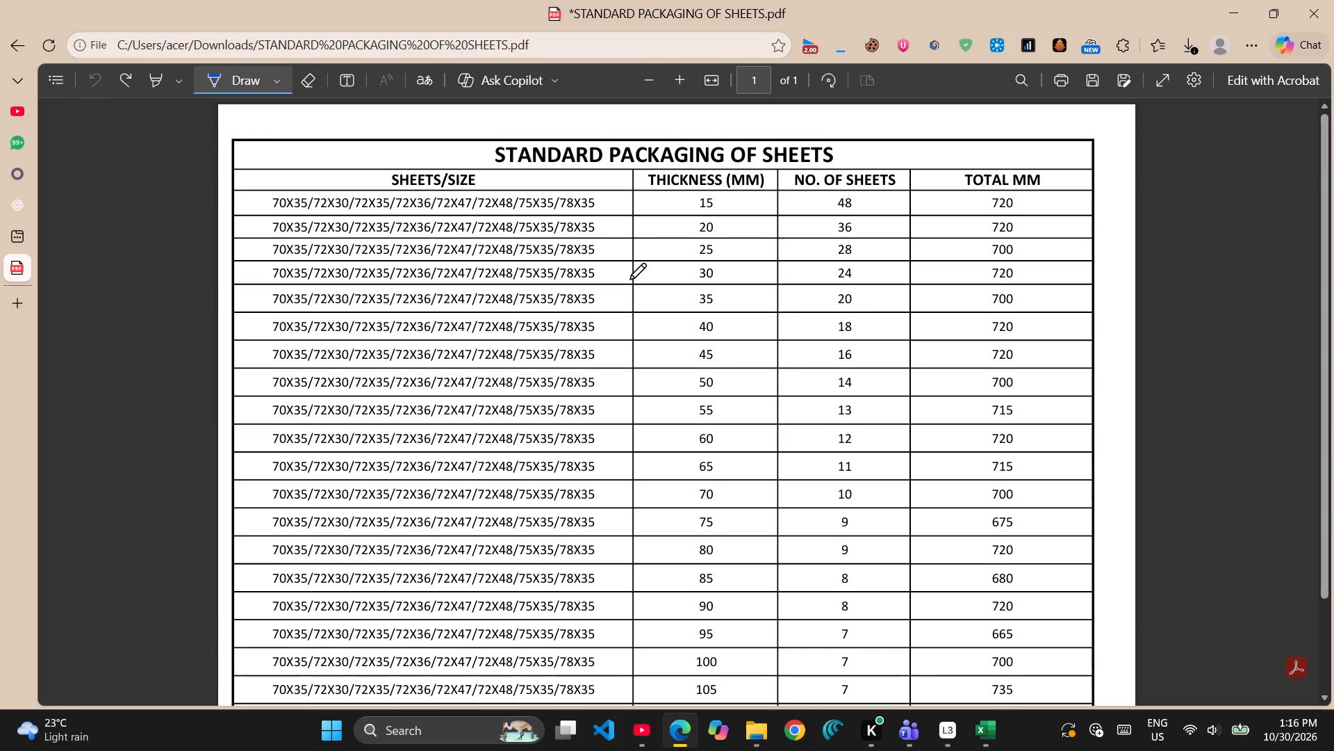
# Handwrite "2+2=4" with the Draw pen across the upper rows of the packaging table.
pyautogui.moveTo(403, 229); pyautogui.dragTo(562, 345)
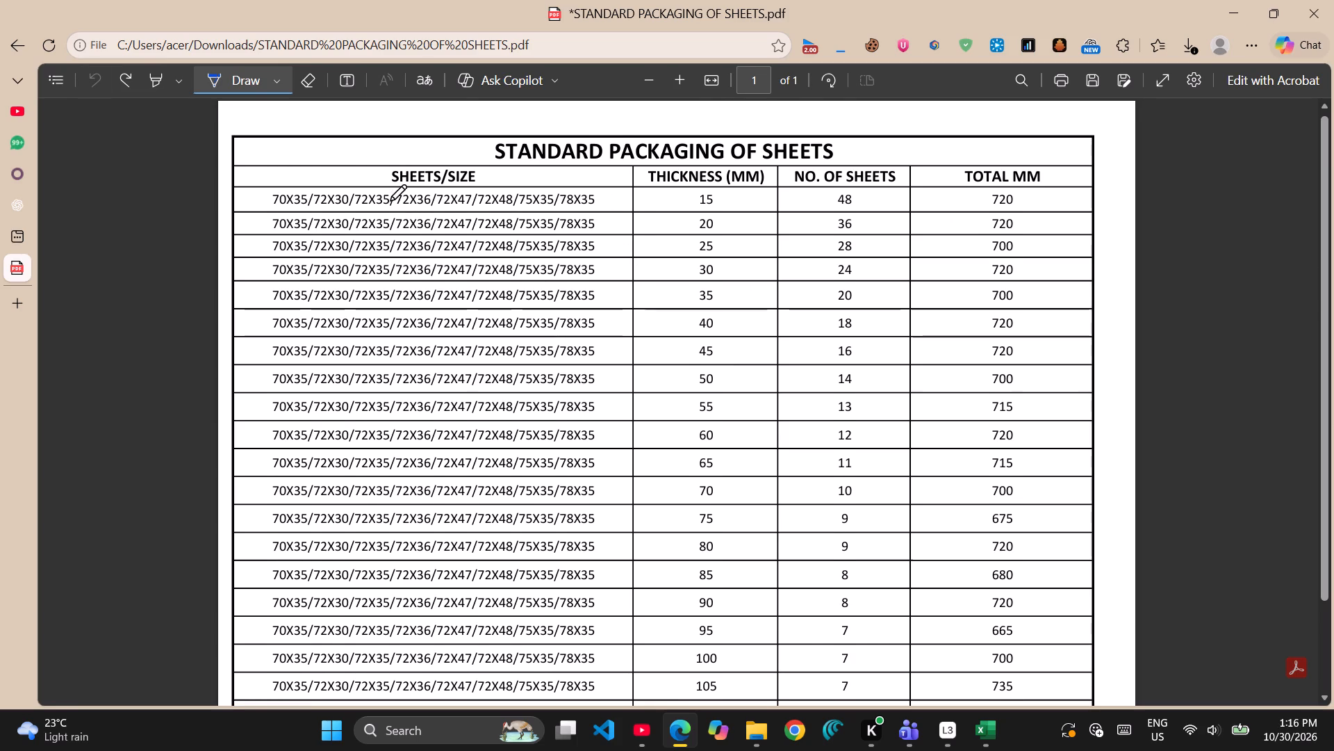
pyautogui.moveTo(354, 251); pyautogui.dragTo(466, 352)
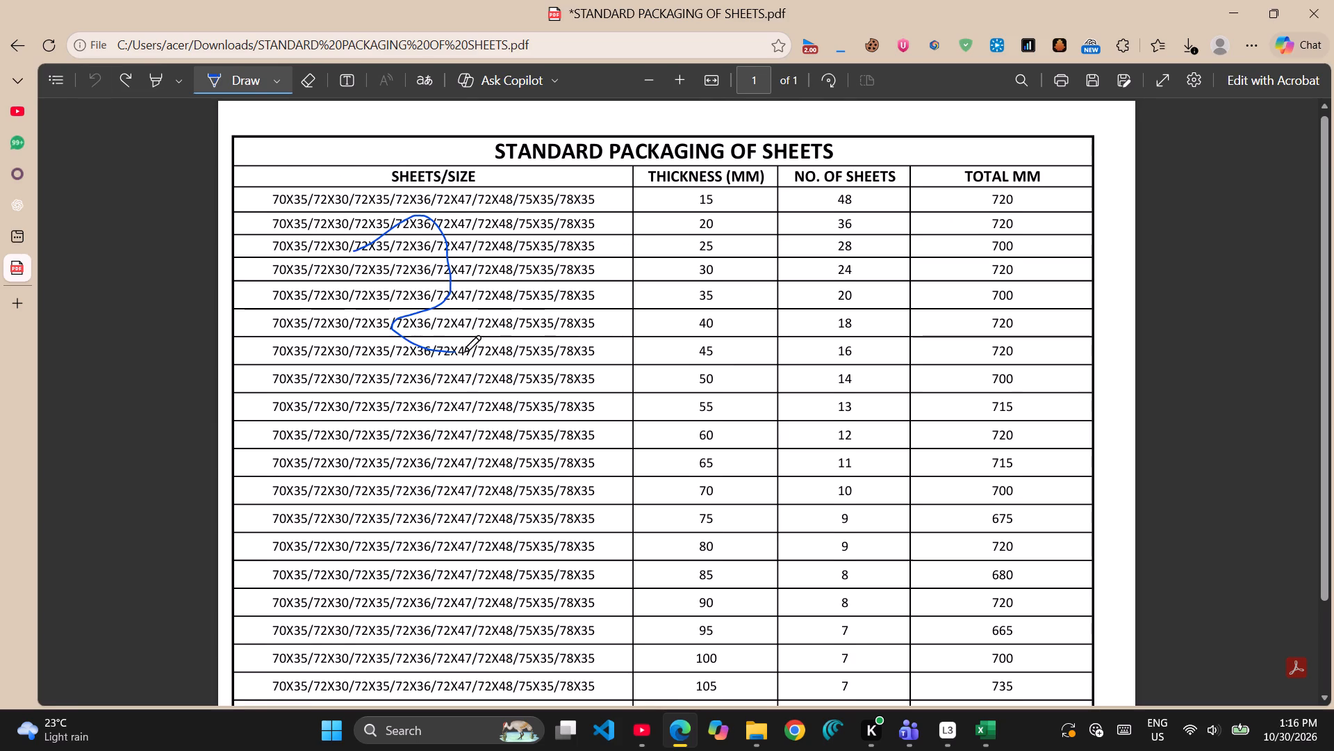
pyautogui.moveTo(466, 352); pyautogui.dragTo(548, 328)
pyautogui.moveTo(542, 225); pyautogui.dragTo(550, 306)
pyautogui.moveTo(518, 250); pyautogui.dragTo(591, 252)
pyautogui.moveTo(591, 212); pyautogui.dragTo(802, 358)
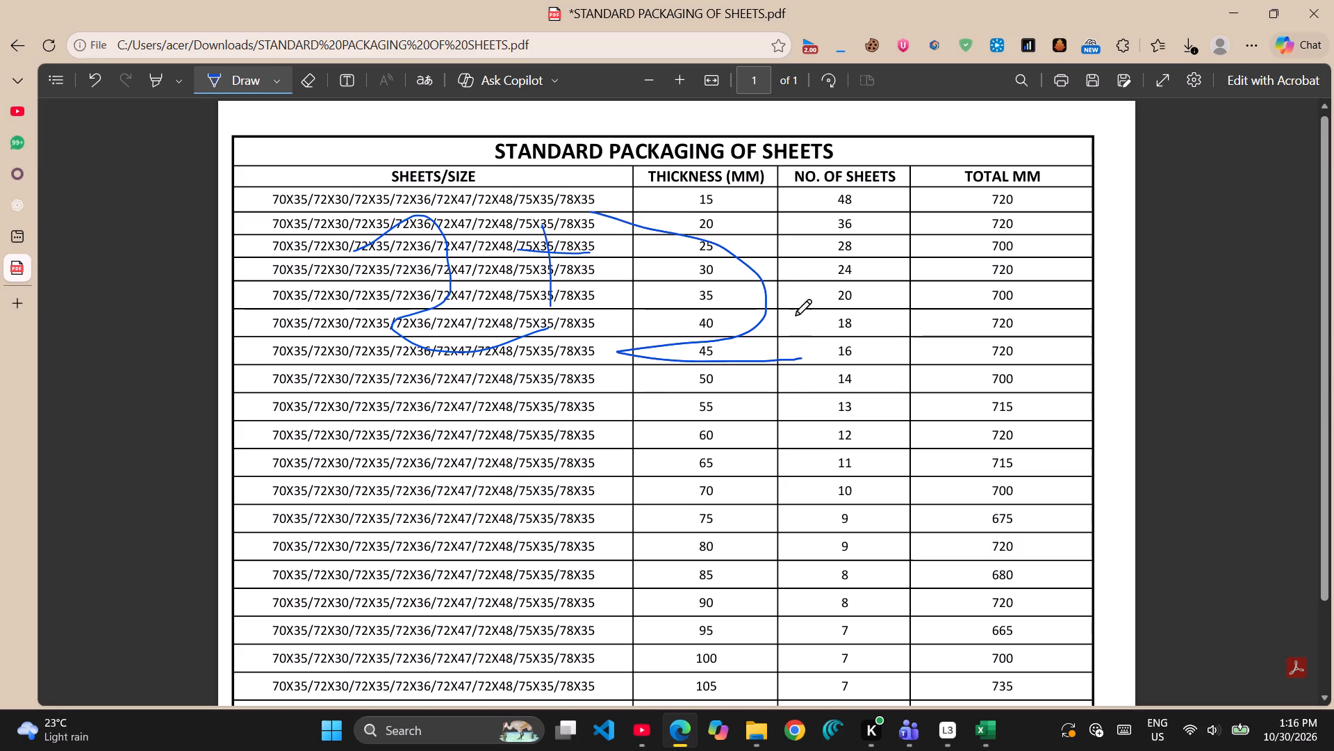
pyautogui.moveTo(802, 270); pyautogui.dragTo(892, 289)
pyautogui.moveTo(818, 307); pyautogui.dragTo(916, 309)
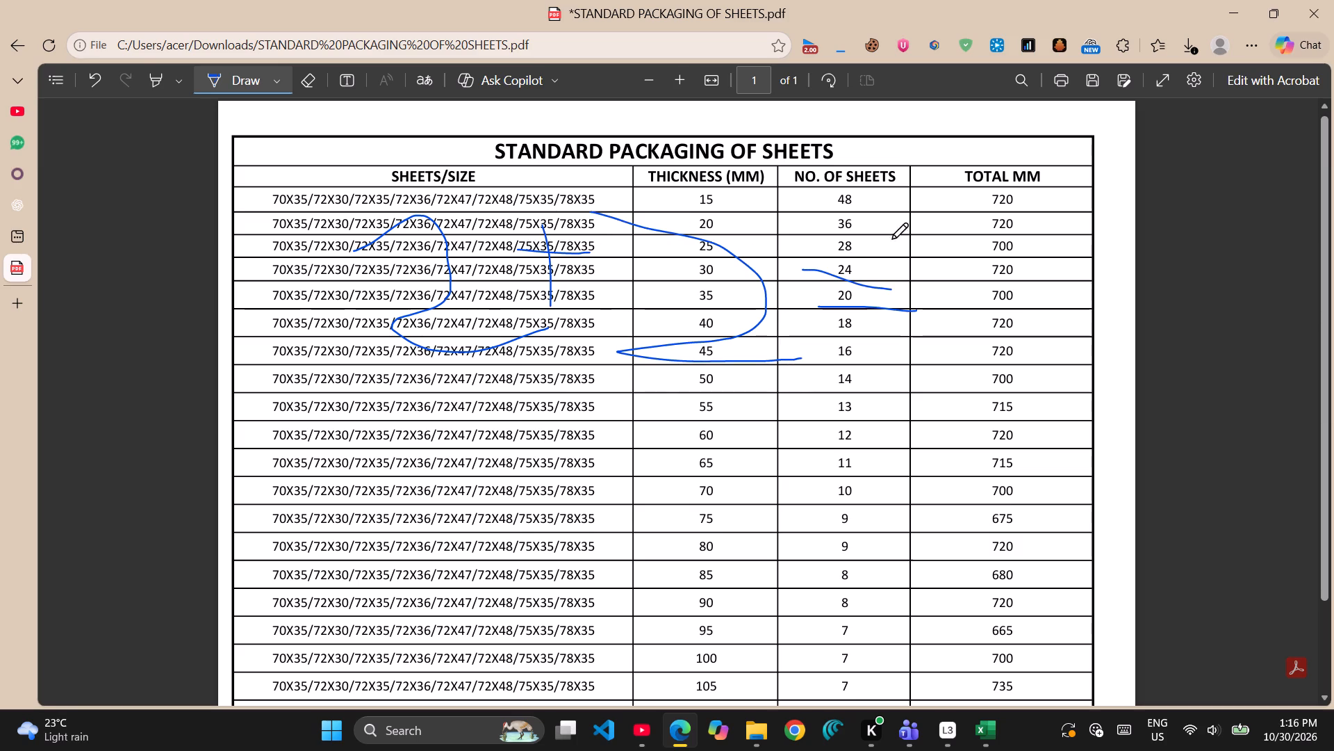
pyautogui.moveTo(930, 224); pyautogui.dragTo(990, 350)
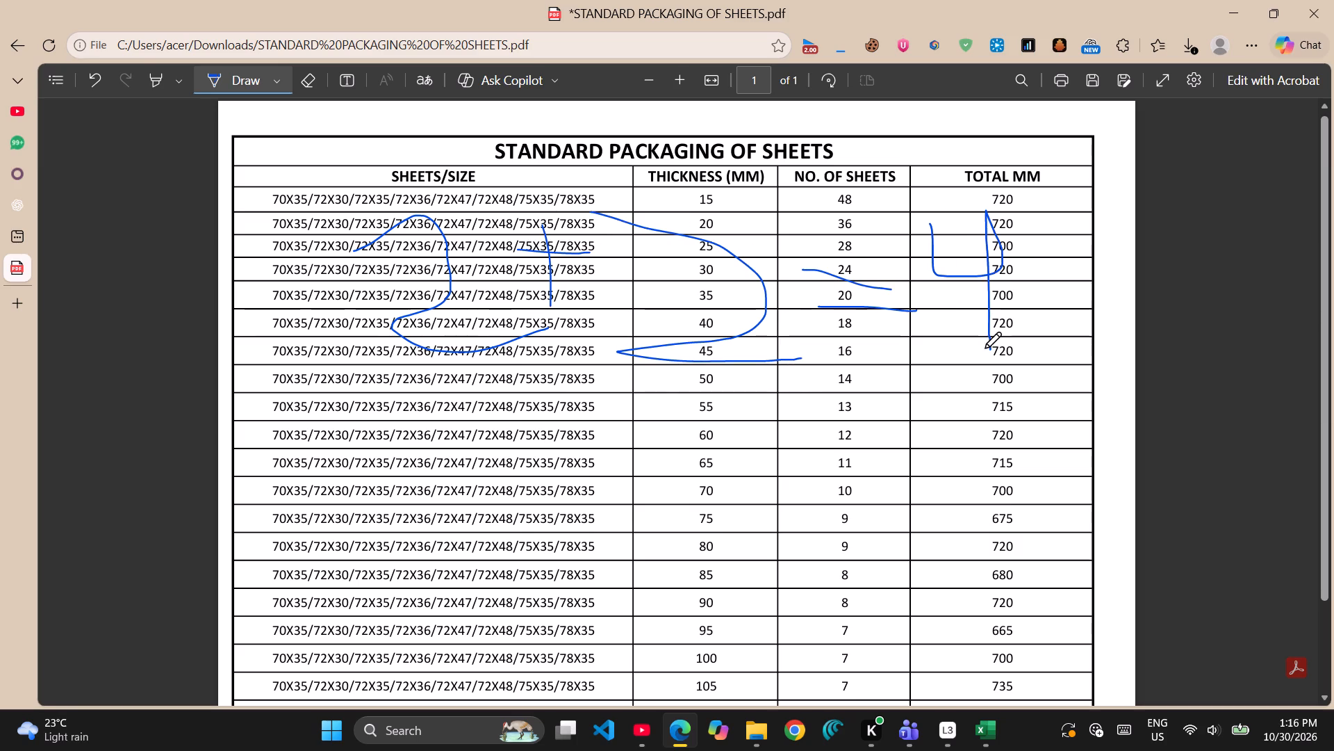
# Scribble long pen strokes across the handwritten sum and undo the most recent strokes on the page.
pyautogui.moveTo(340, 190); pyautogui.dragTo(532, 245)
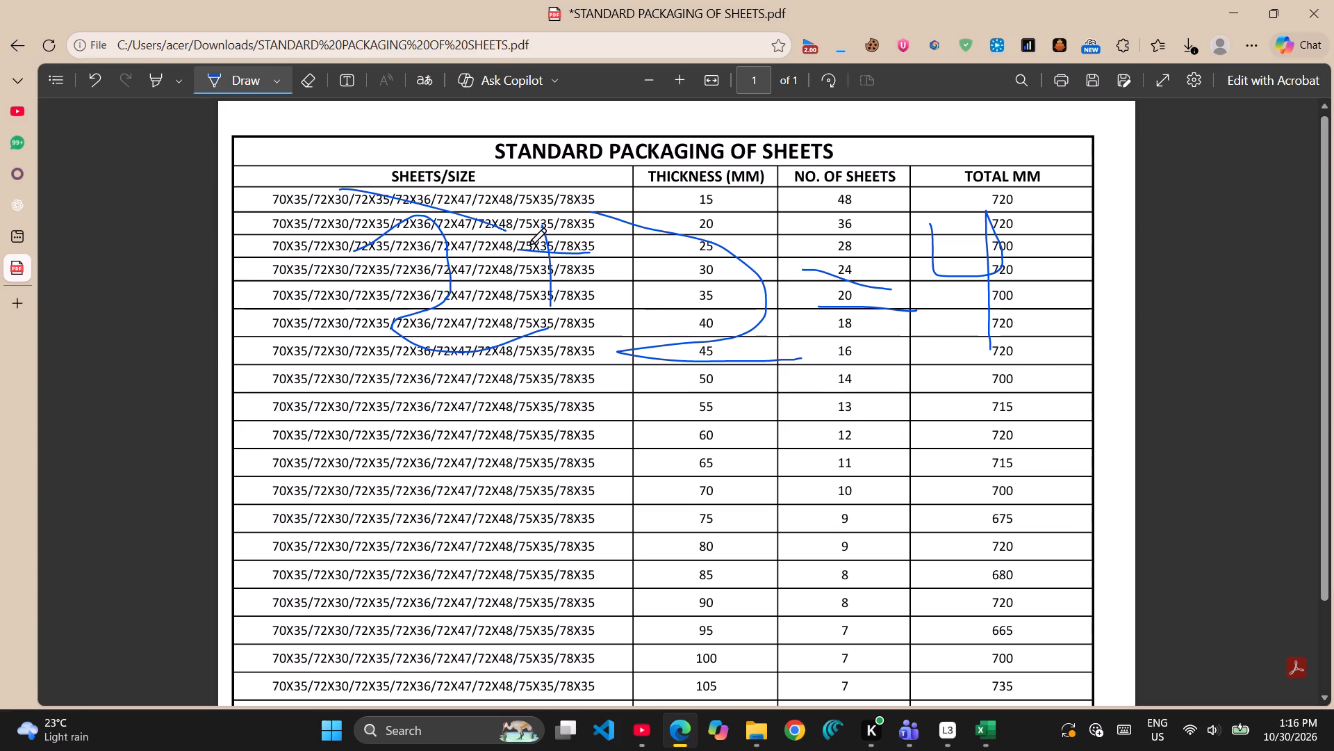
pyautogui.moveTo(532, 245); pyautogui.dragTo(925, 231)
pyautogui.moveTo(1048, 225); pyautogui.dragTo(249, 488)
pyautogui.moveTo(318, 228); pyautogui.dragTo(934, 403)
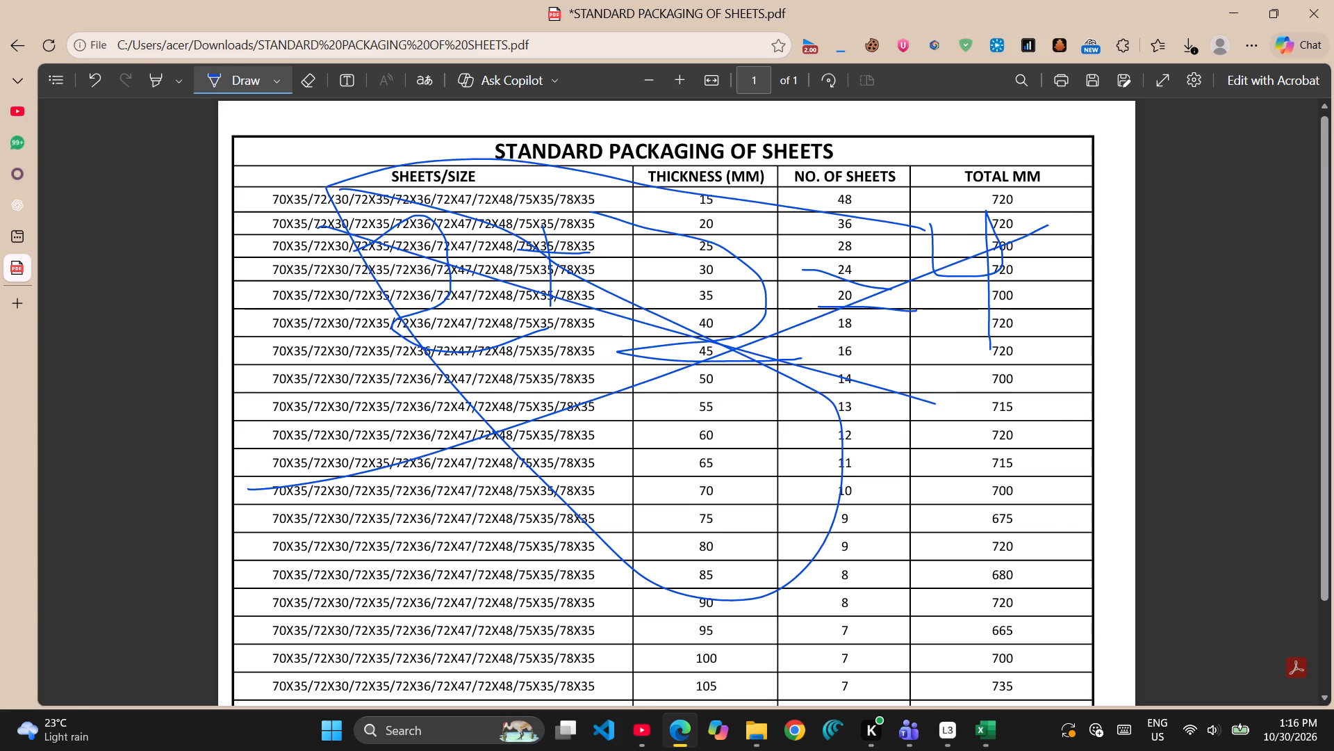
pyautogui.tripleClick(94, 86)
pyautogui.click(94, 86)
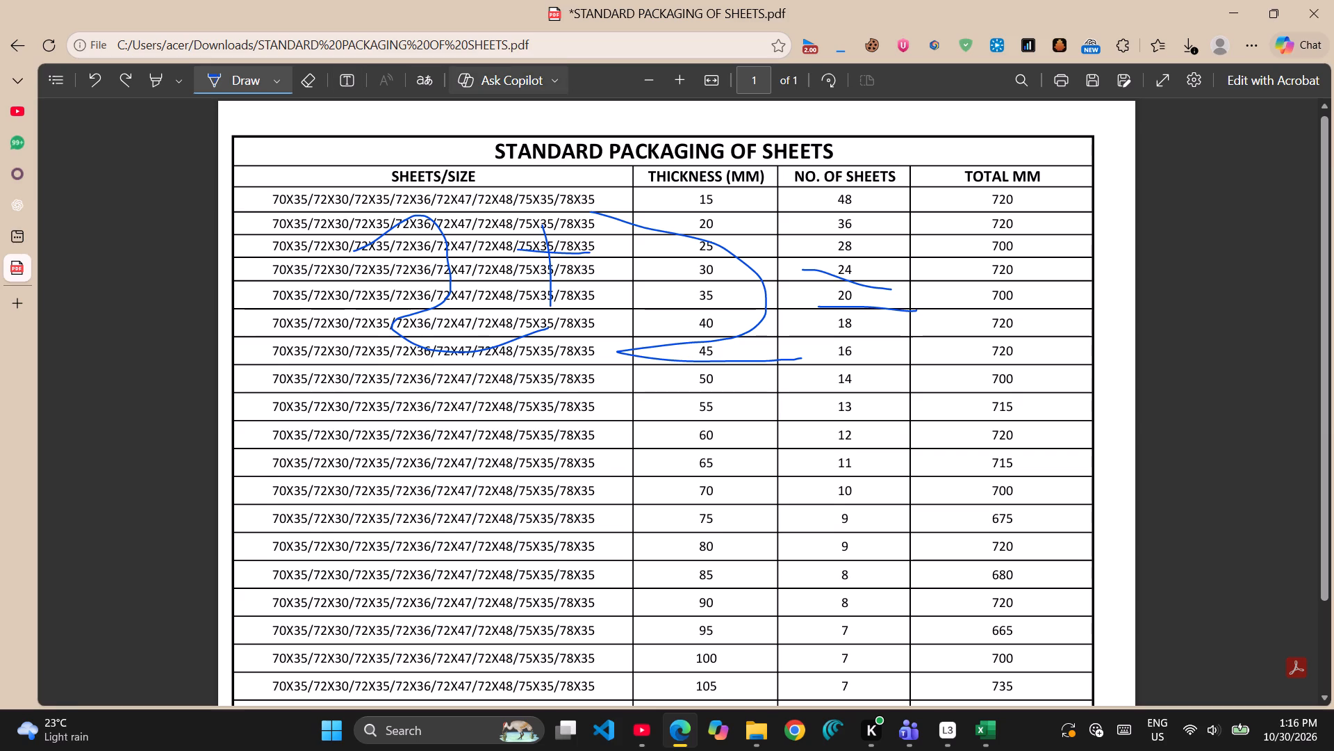
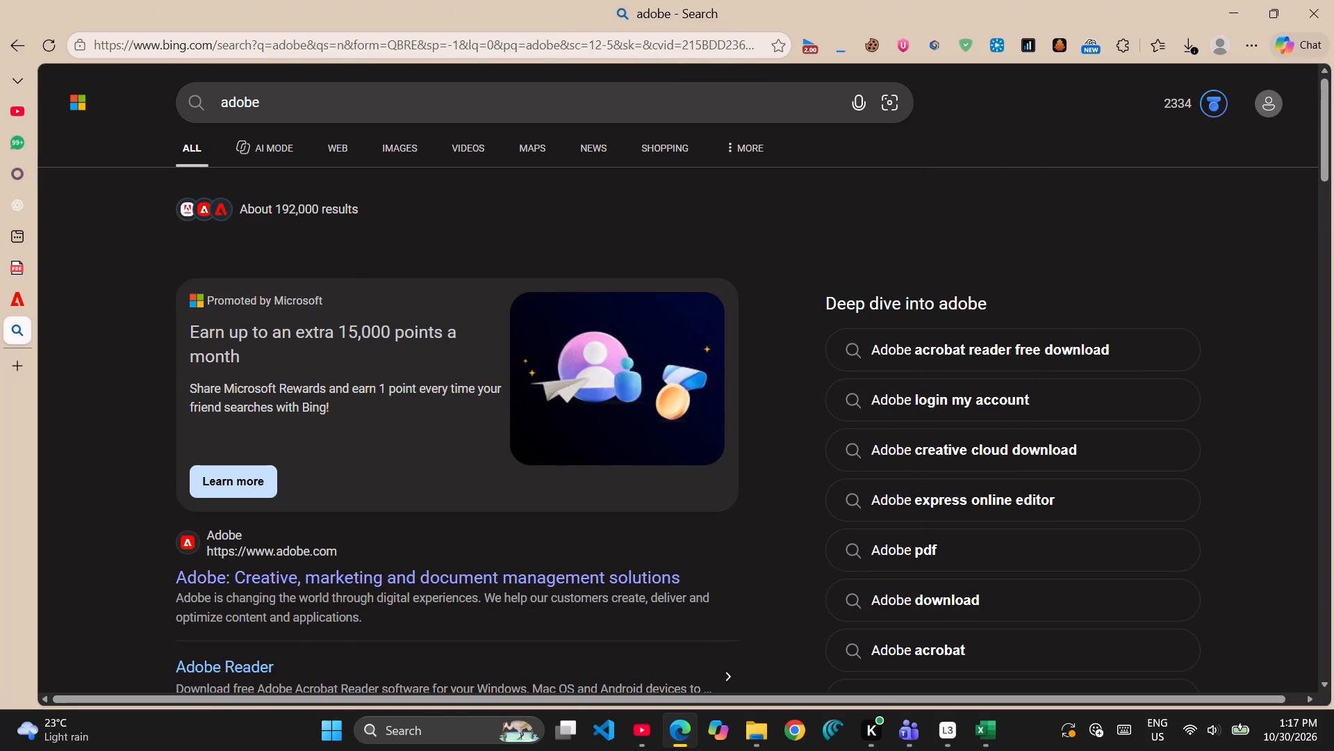
# Open Adobe's official website from the adobe search results and return to the results page.
pyautogui.scroll(-1, 265, 595)
pyautogui.click(304, 490)
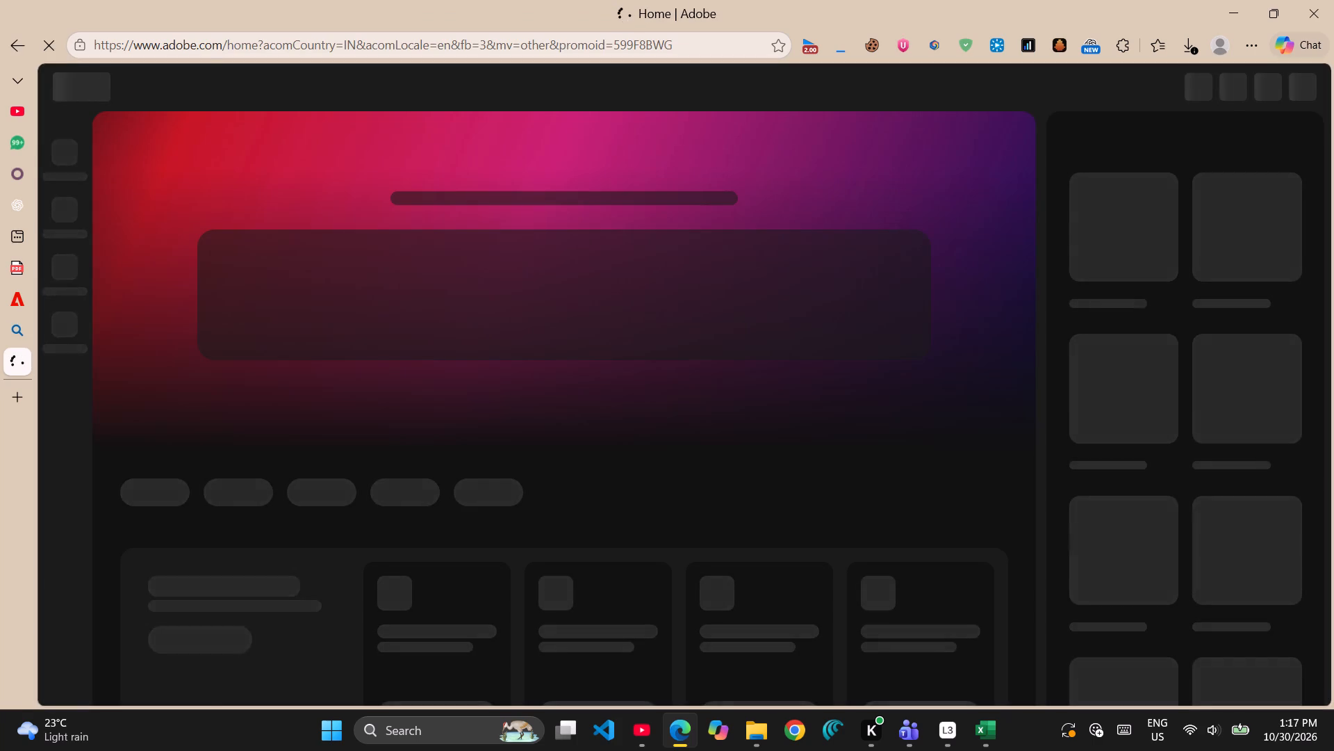
pyautogui.click(69, 332)
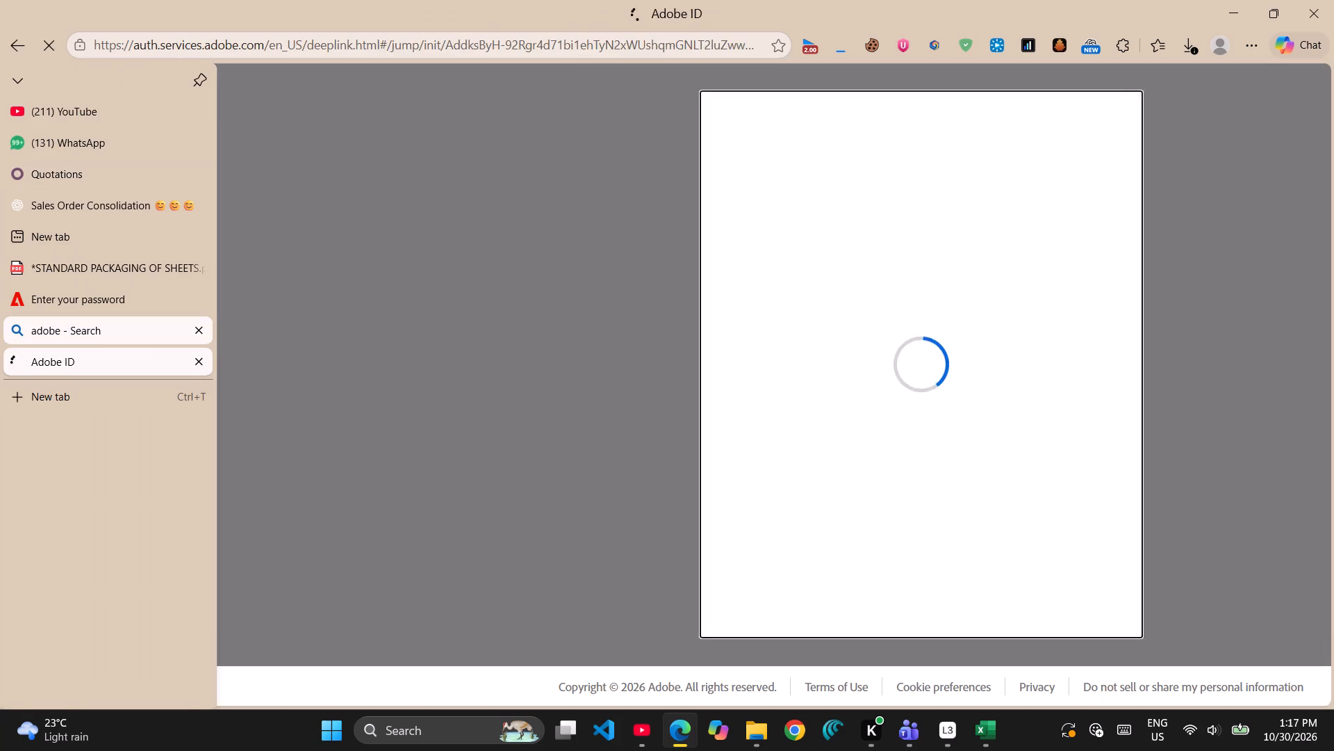
pyautogui.click(238, 391)
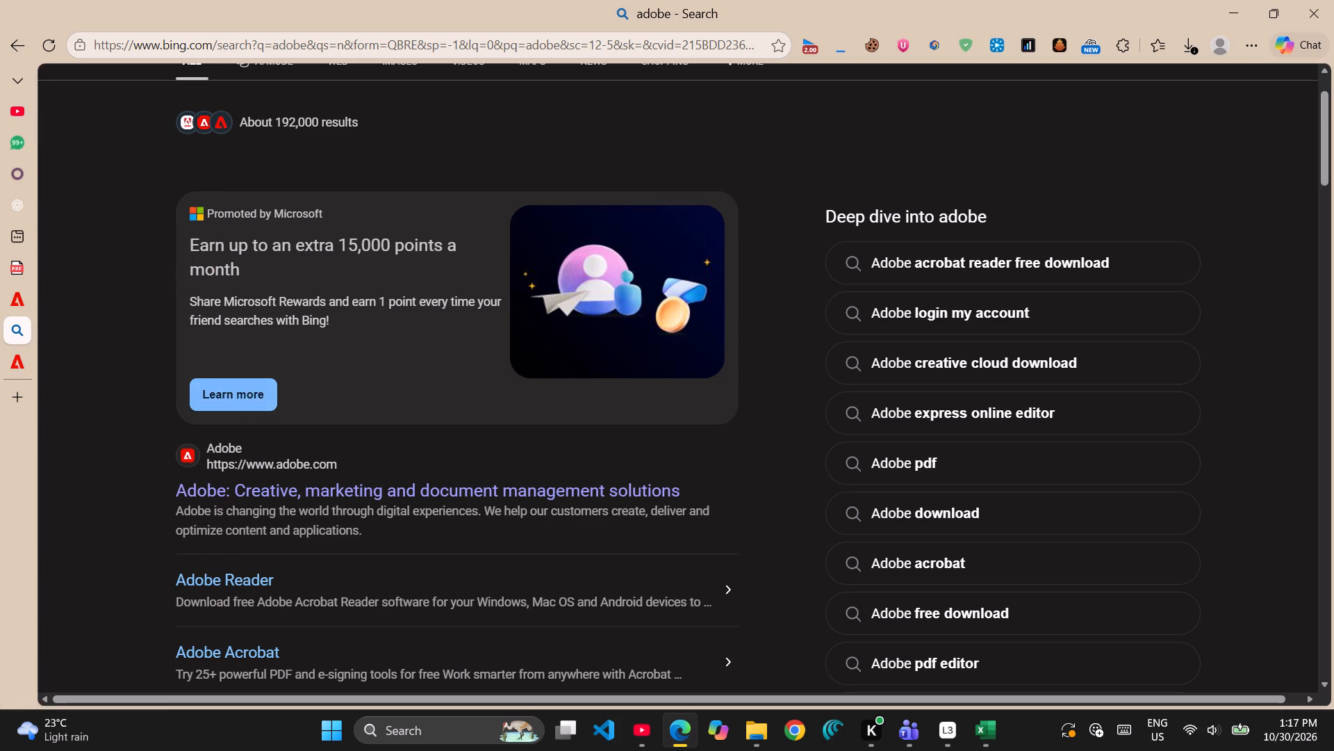